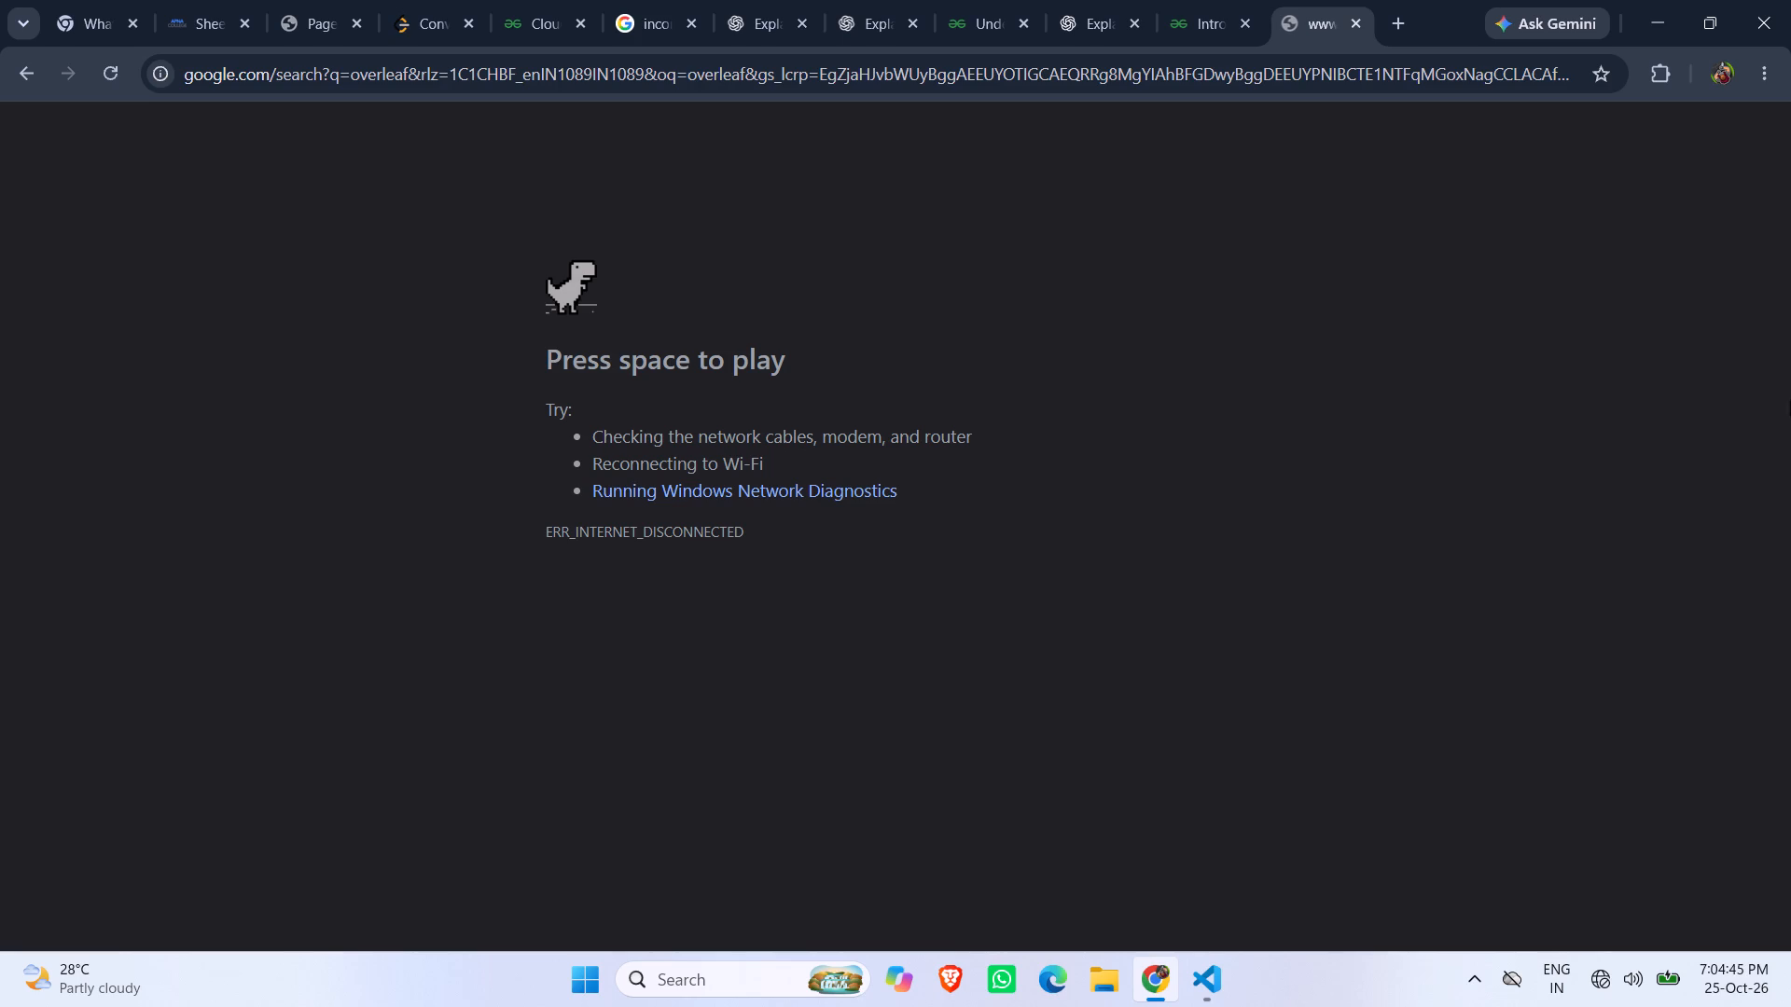
Connect the computer to the Nothing Phone (3a)_3616 Wi-Fi network and return to the browser page.
left_click(1648, 1006)
left_click(1659, 994)
left_click(1466, 540)
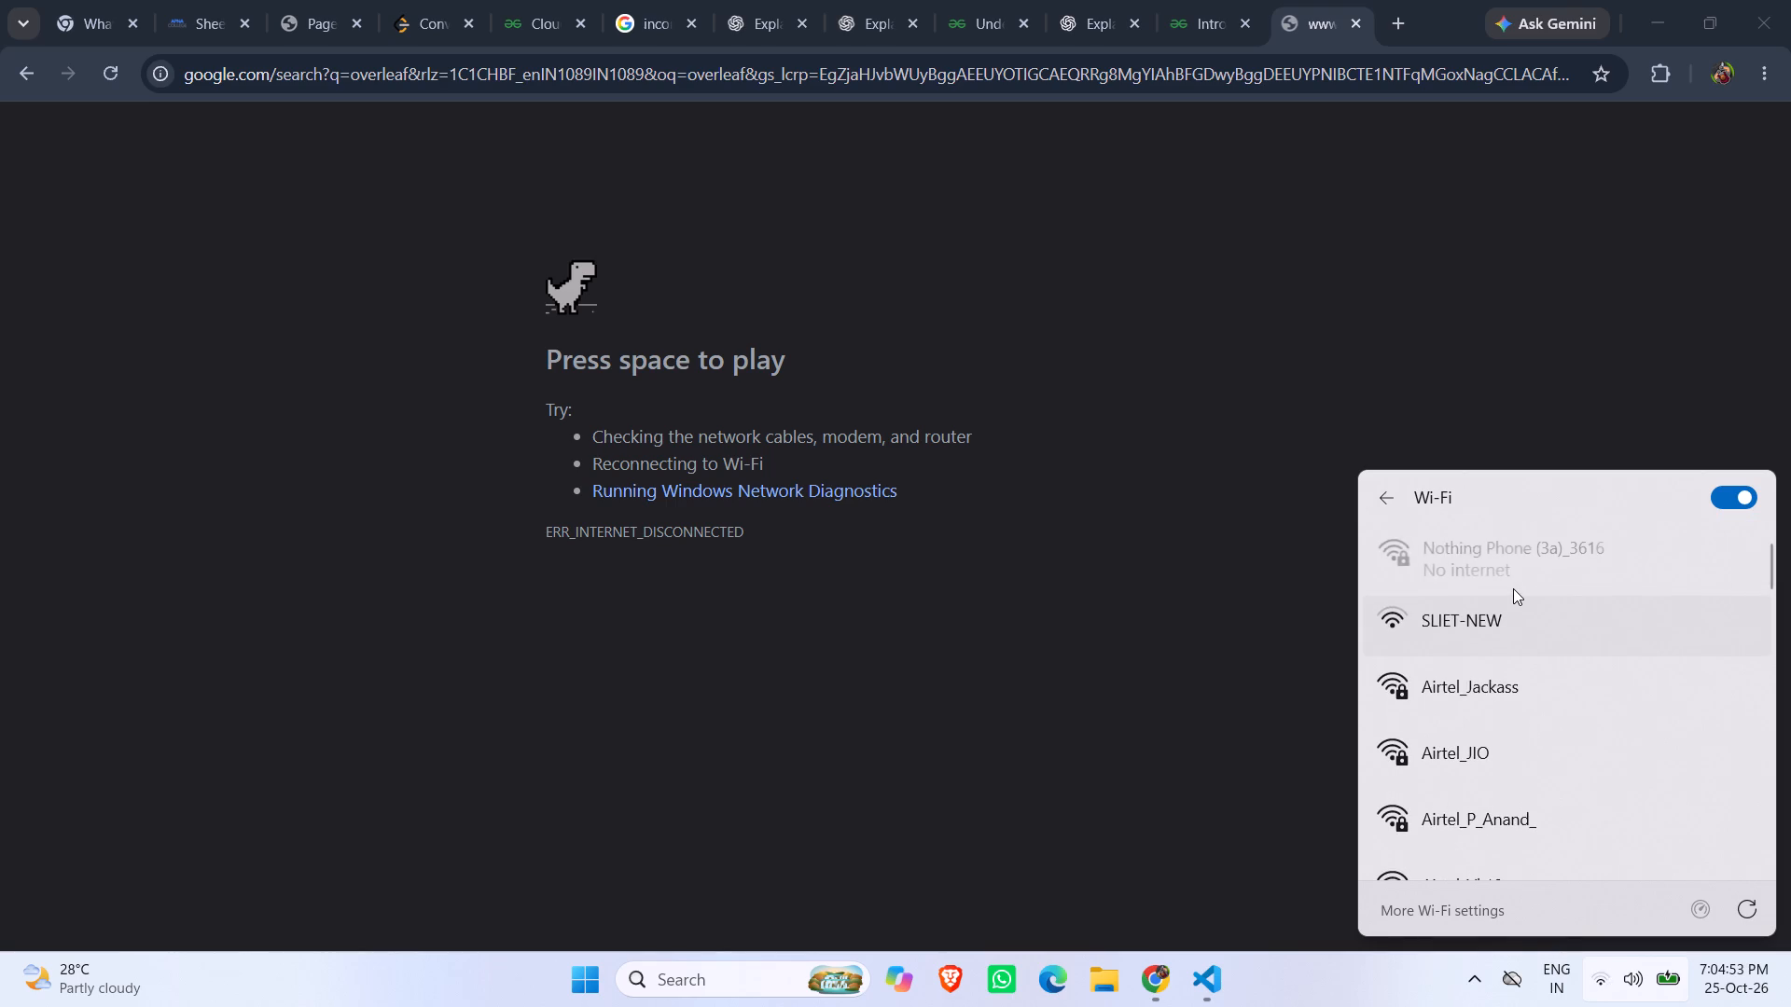
left_click(1491, 566)
left_click(1118, 379)
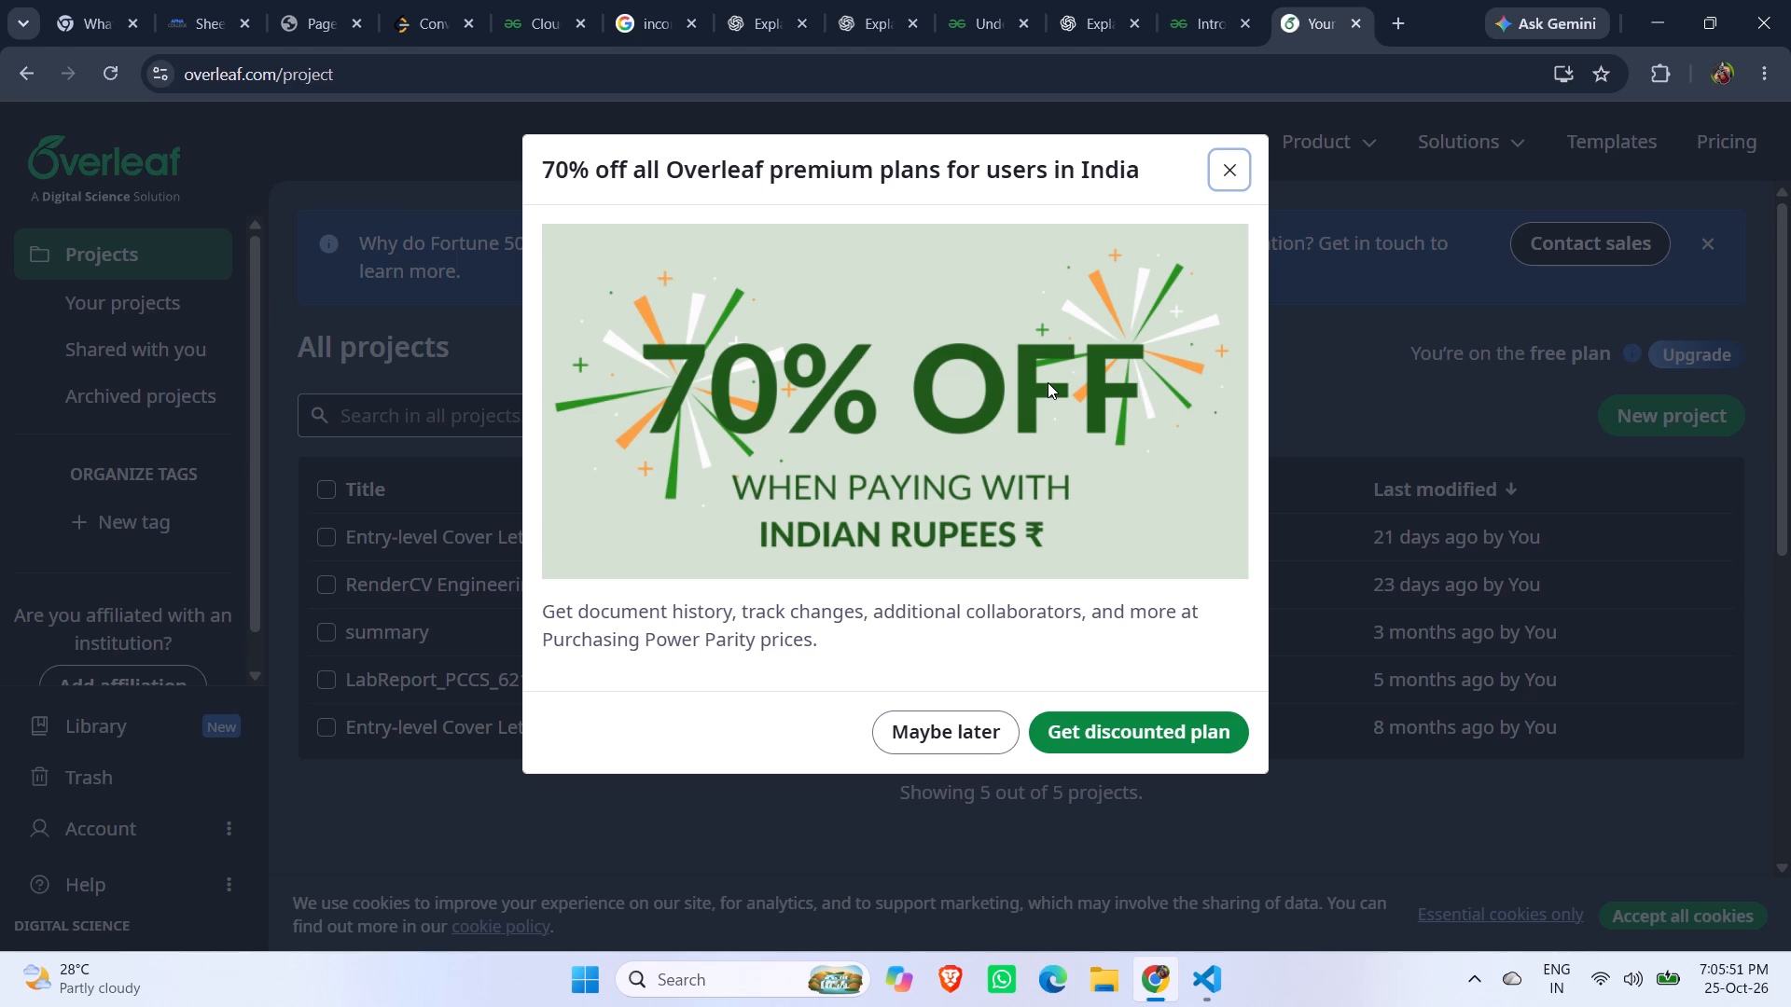
Dismiss the discounted plan offer and open the RenderCV EngineeringResumes Theme project.
left_click(1215, 176)
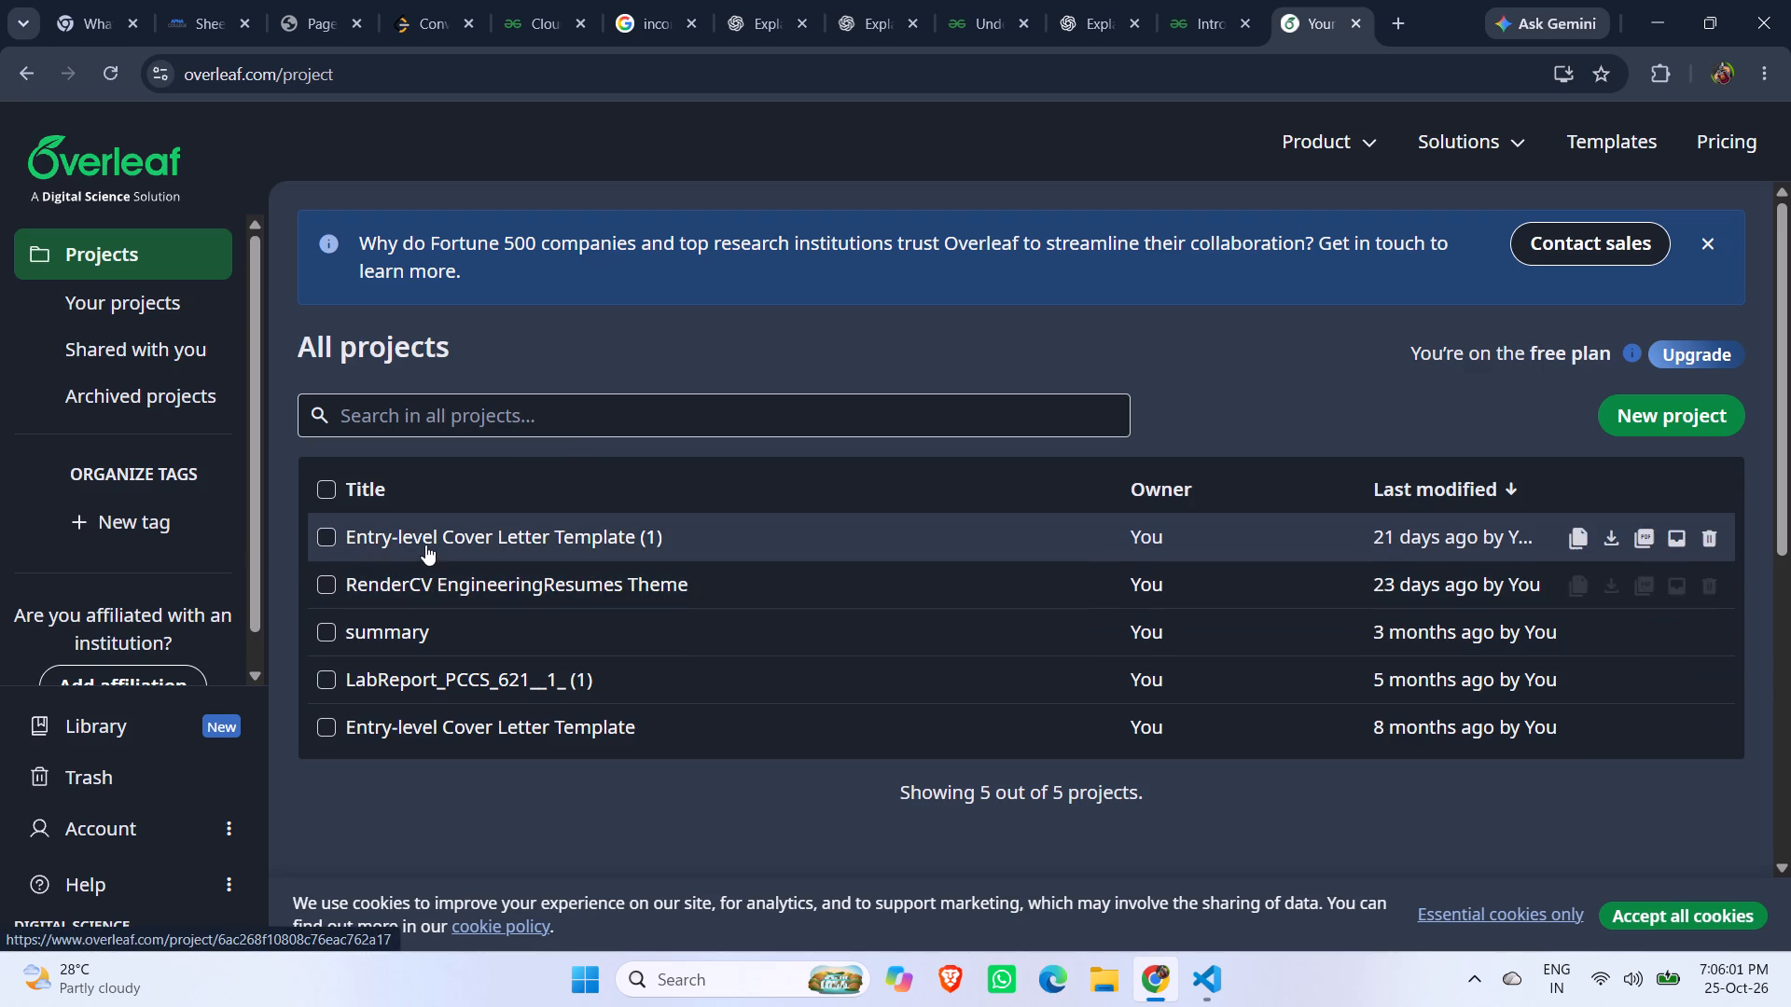
left_click(435, 584)
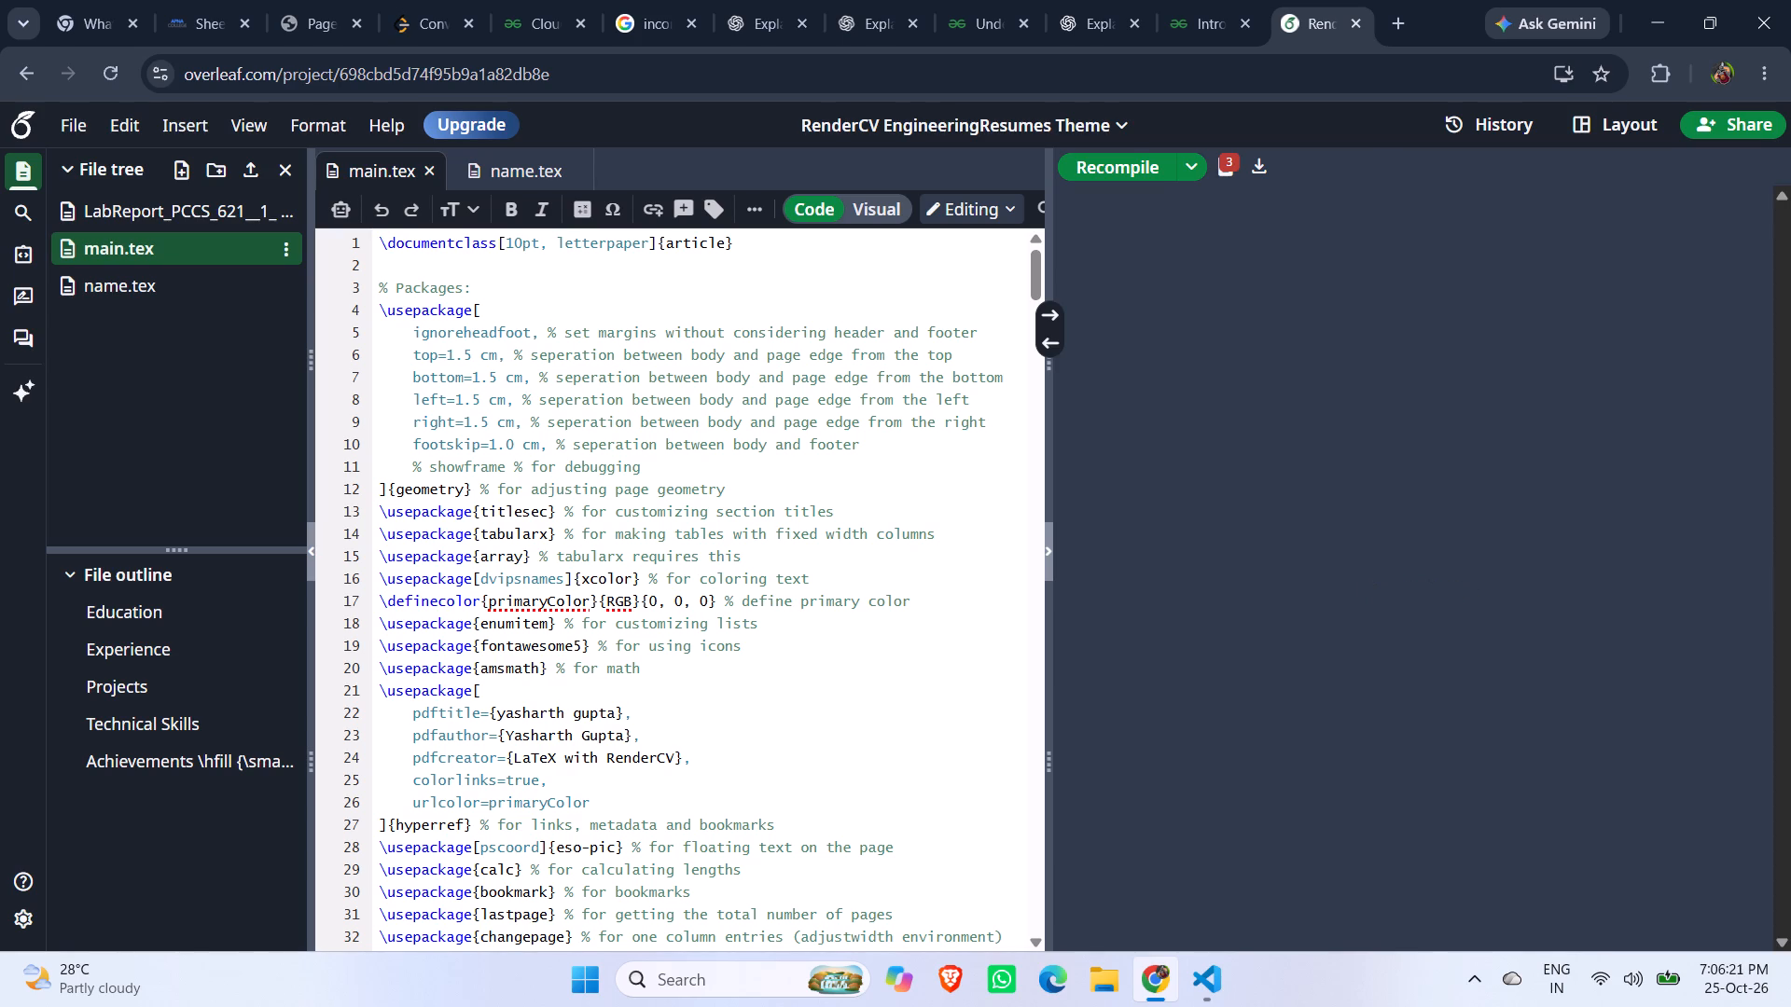
Recompile the resume project to generate its PDF preview.
left_click(1129, 165)
Review the main.tex source from the preamble through the Experience section, along with the compiled resume preview.
scroll(823, 597, "down", 5)
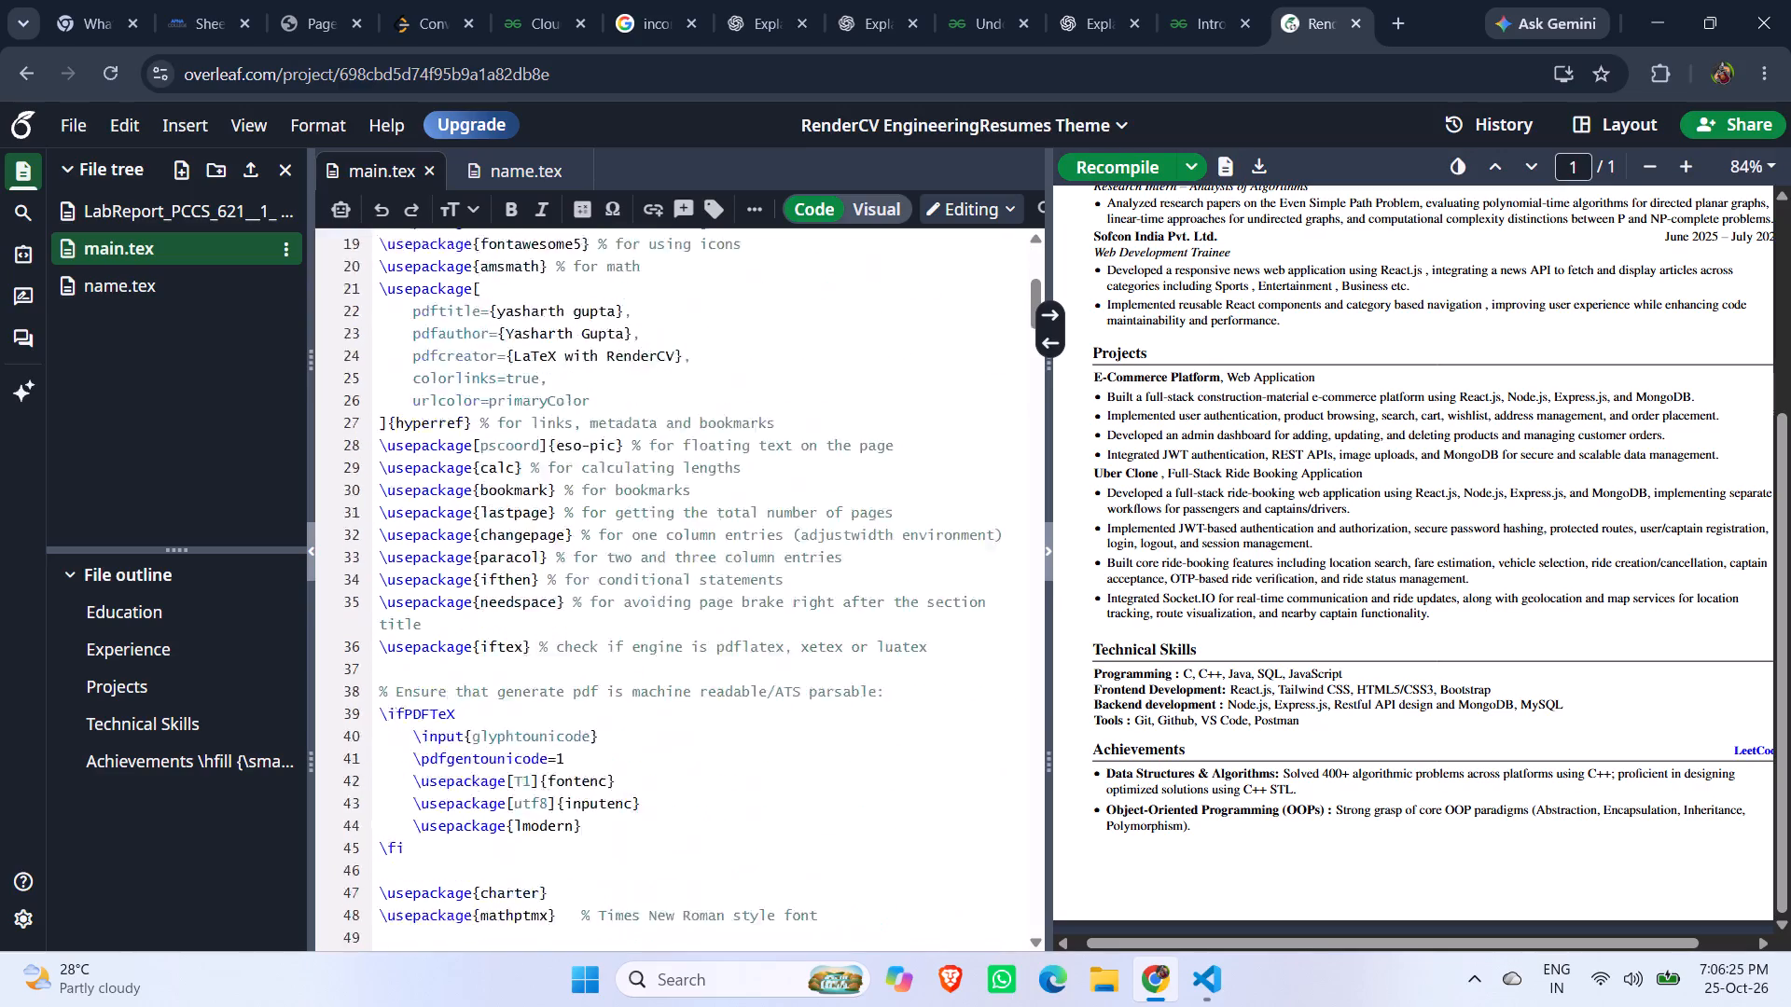
scroll(816, 614, "down", 15)
scroll(816, 614, "down", 16)
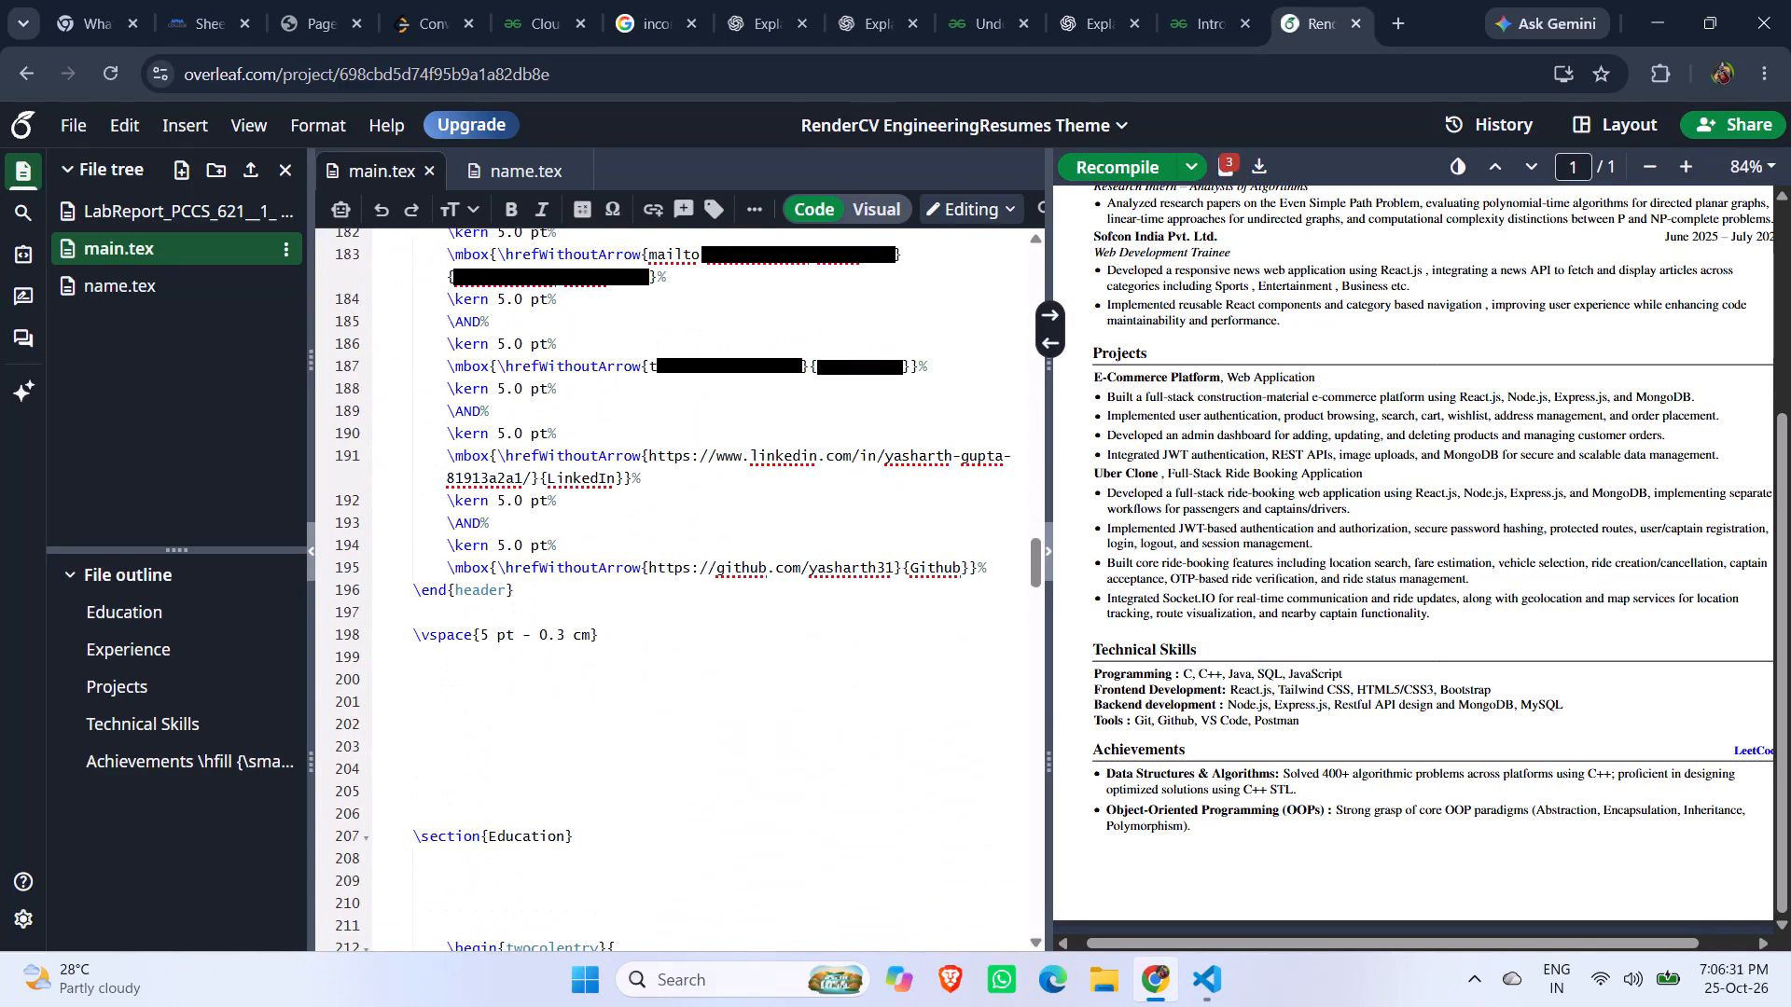
scroll(816, 614, "down", 11)
scroll(817, 625, "up", 1)
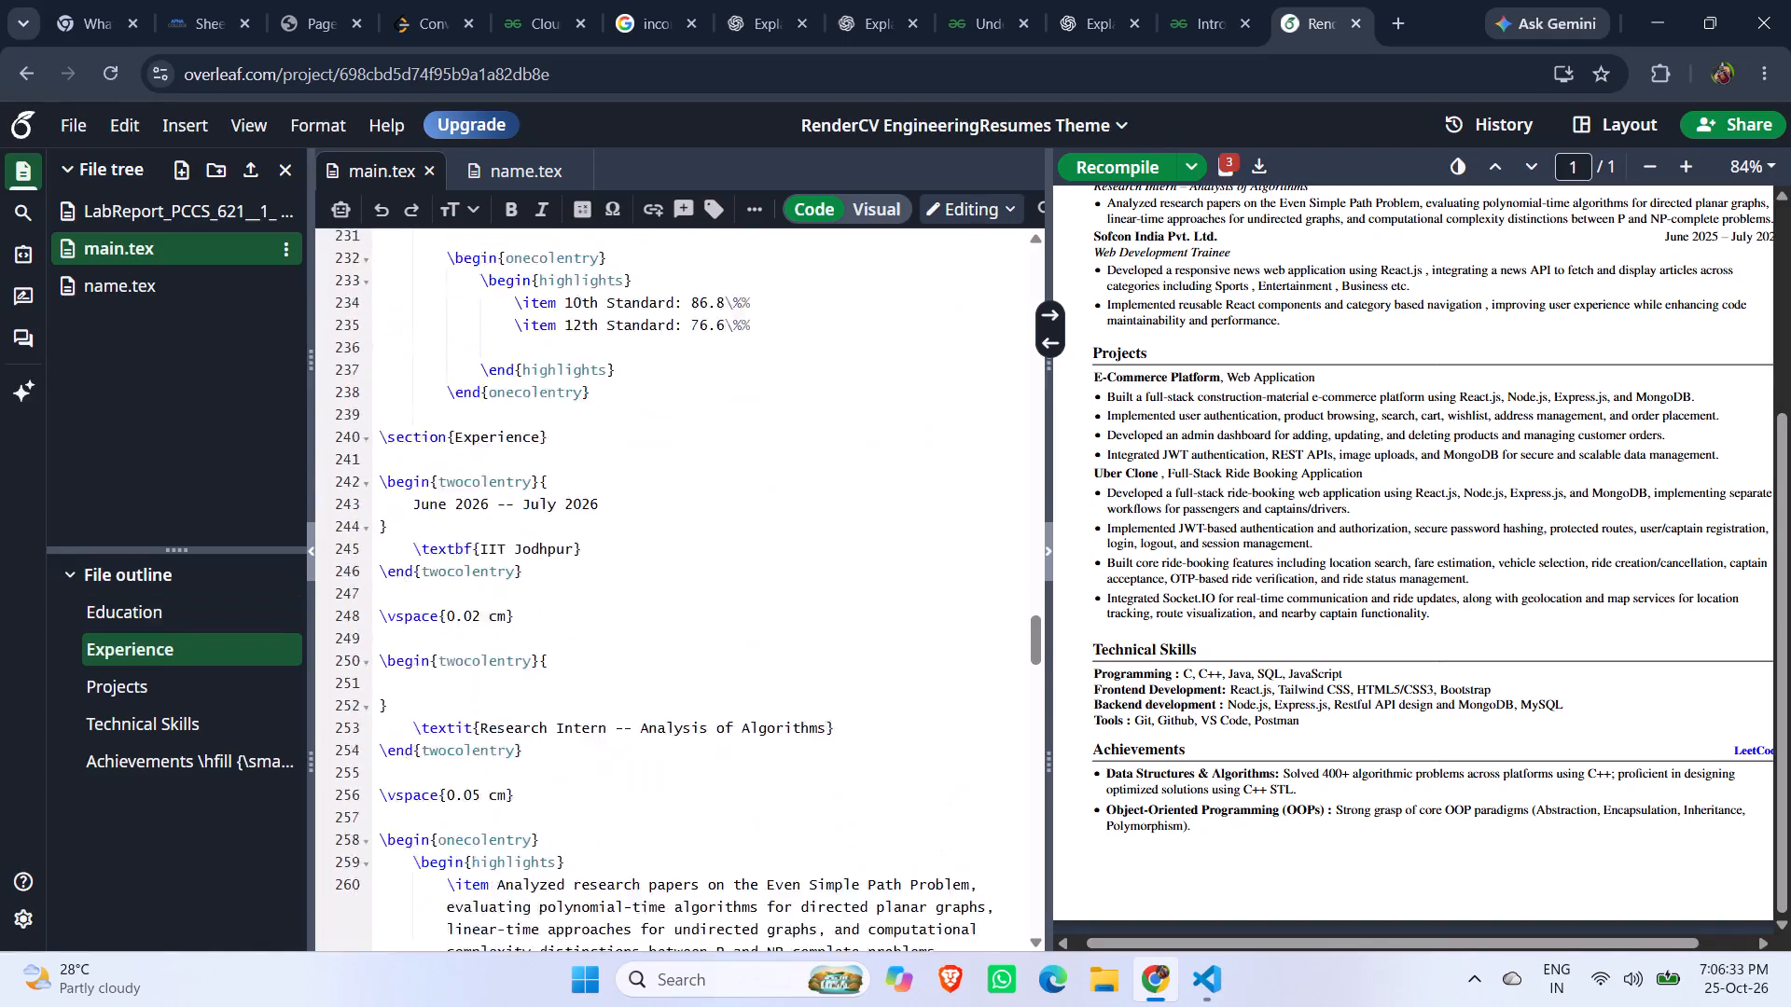
scroll(817, 625, "up", 4)
scroll(817, 625, "down", 9)
scroll(1627, 522, "up", 1)
scroll(1580, 324, "up", 1)
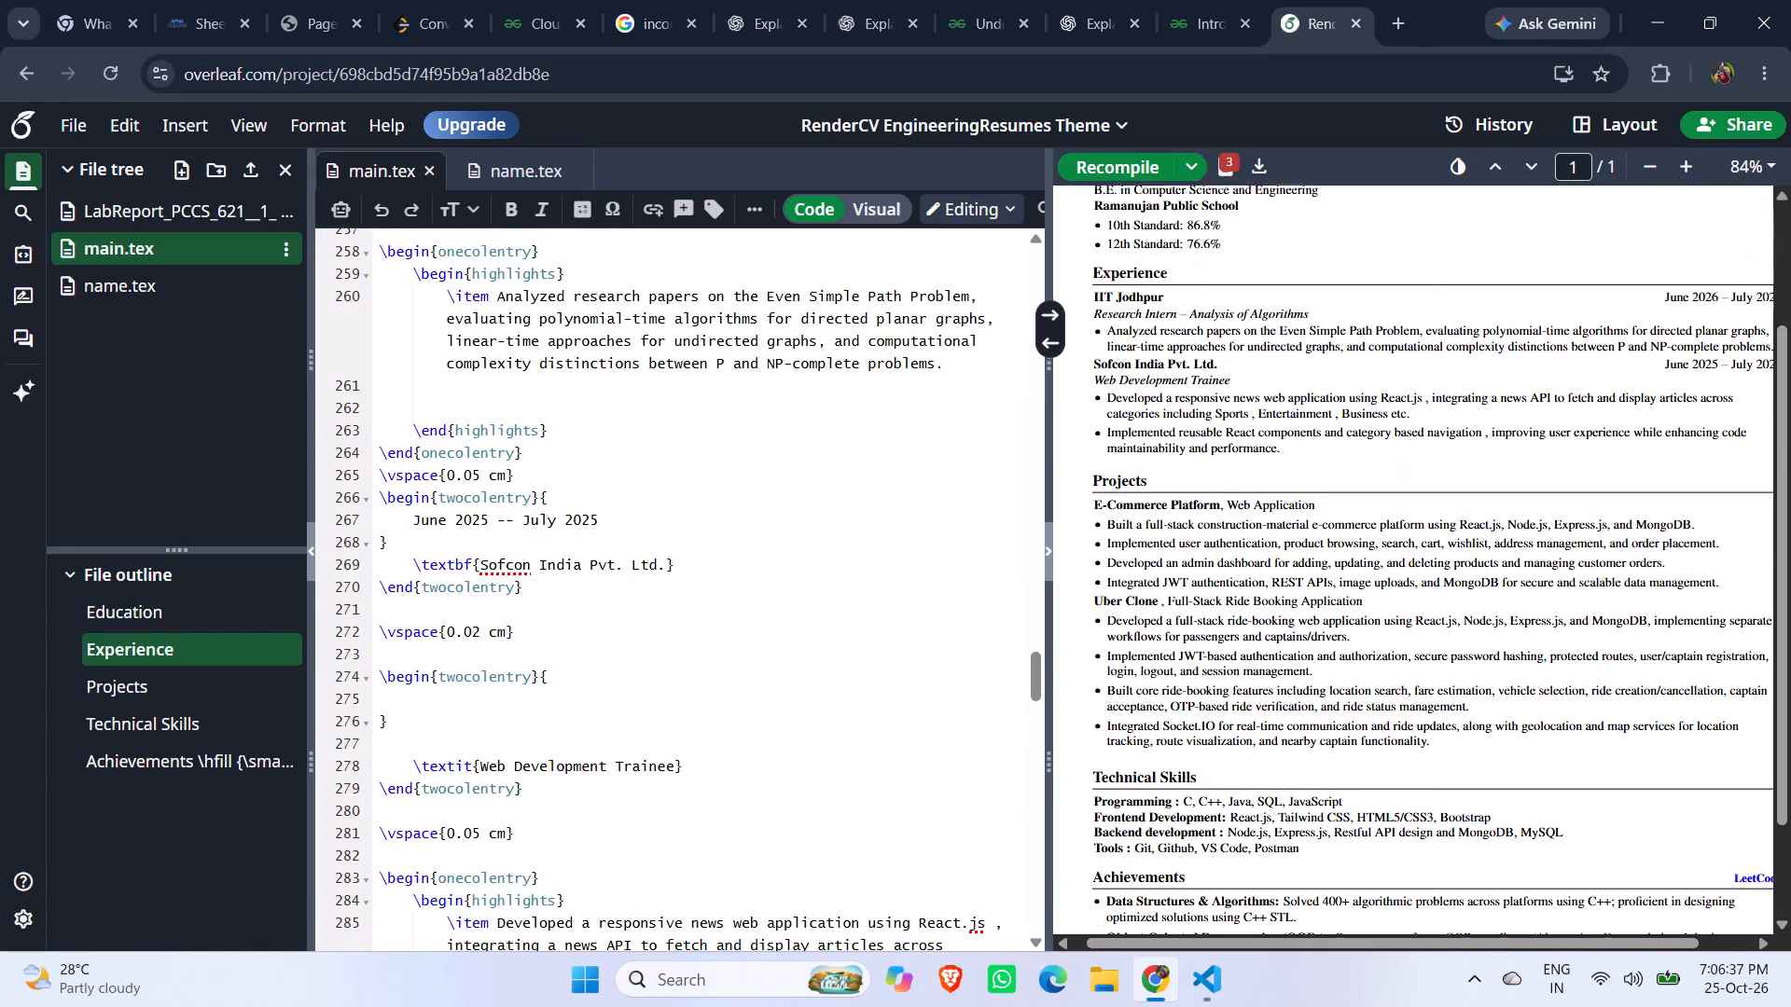
scroll(1580, 324, "up", 2)
scroll(1580, 324, "down", 7)
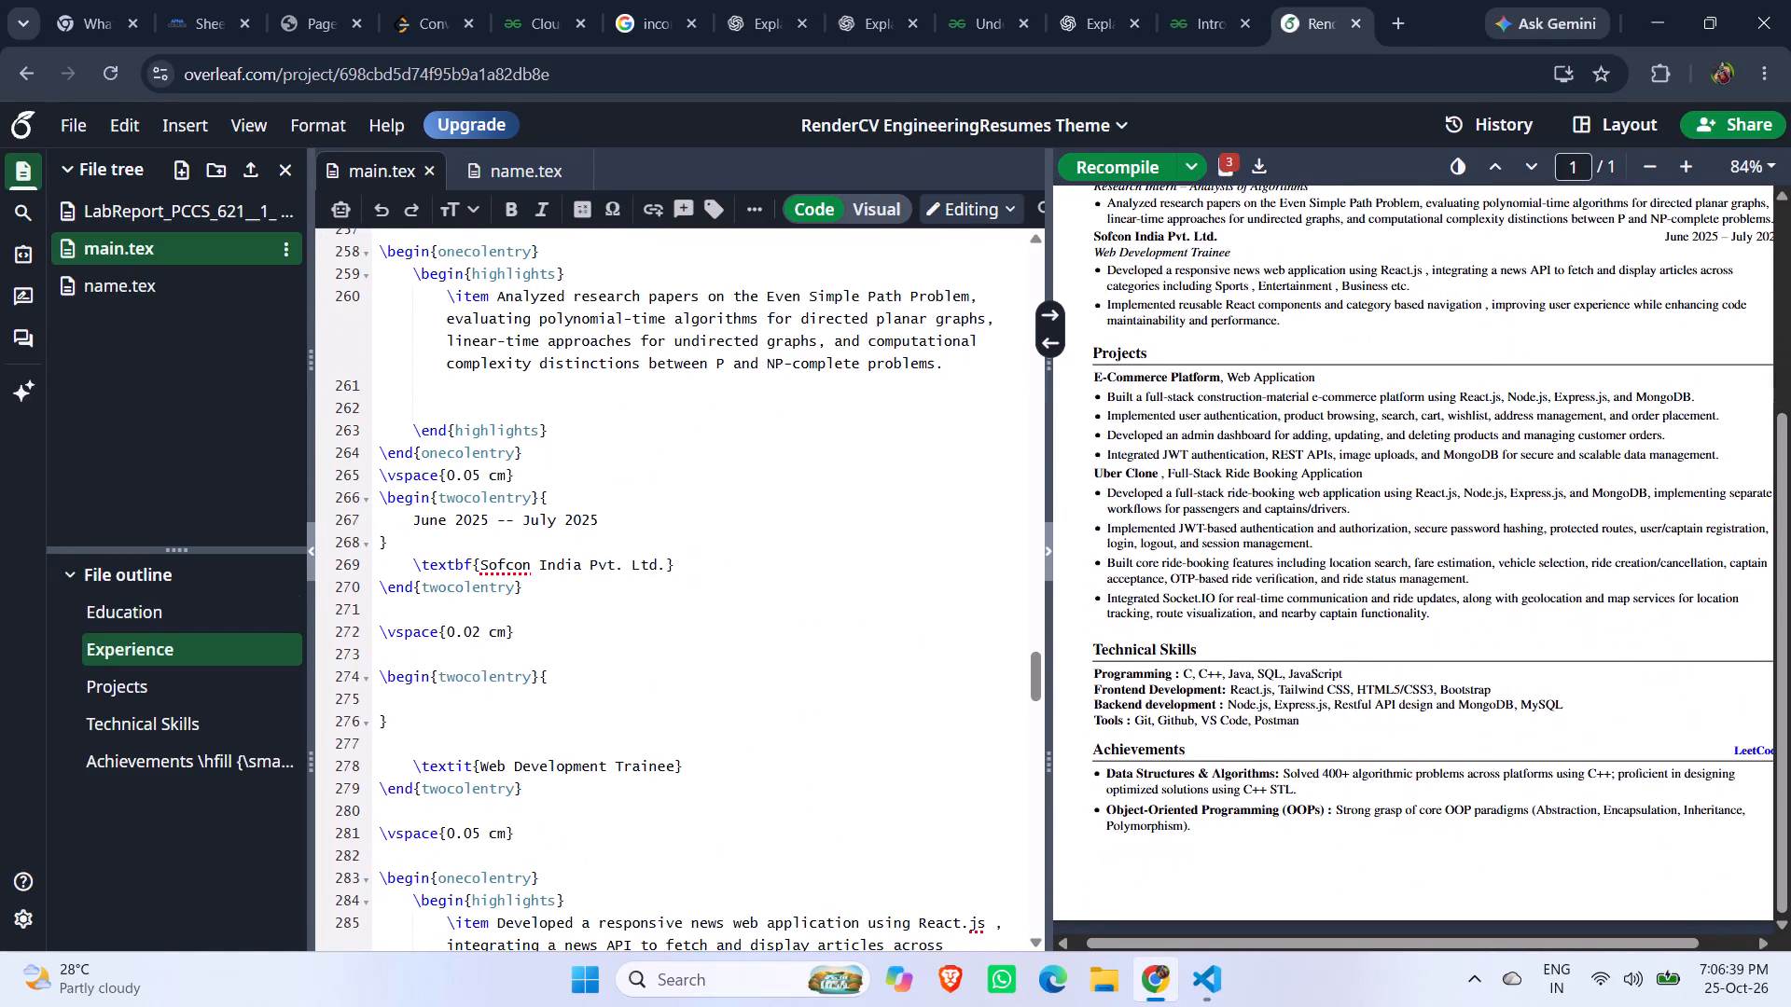
Rename the bold Programming label in the Technical Skills section of main.tex to "Languages".
scroll(716, 453, "down", 17)
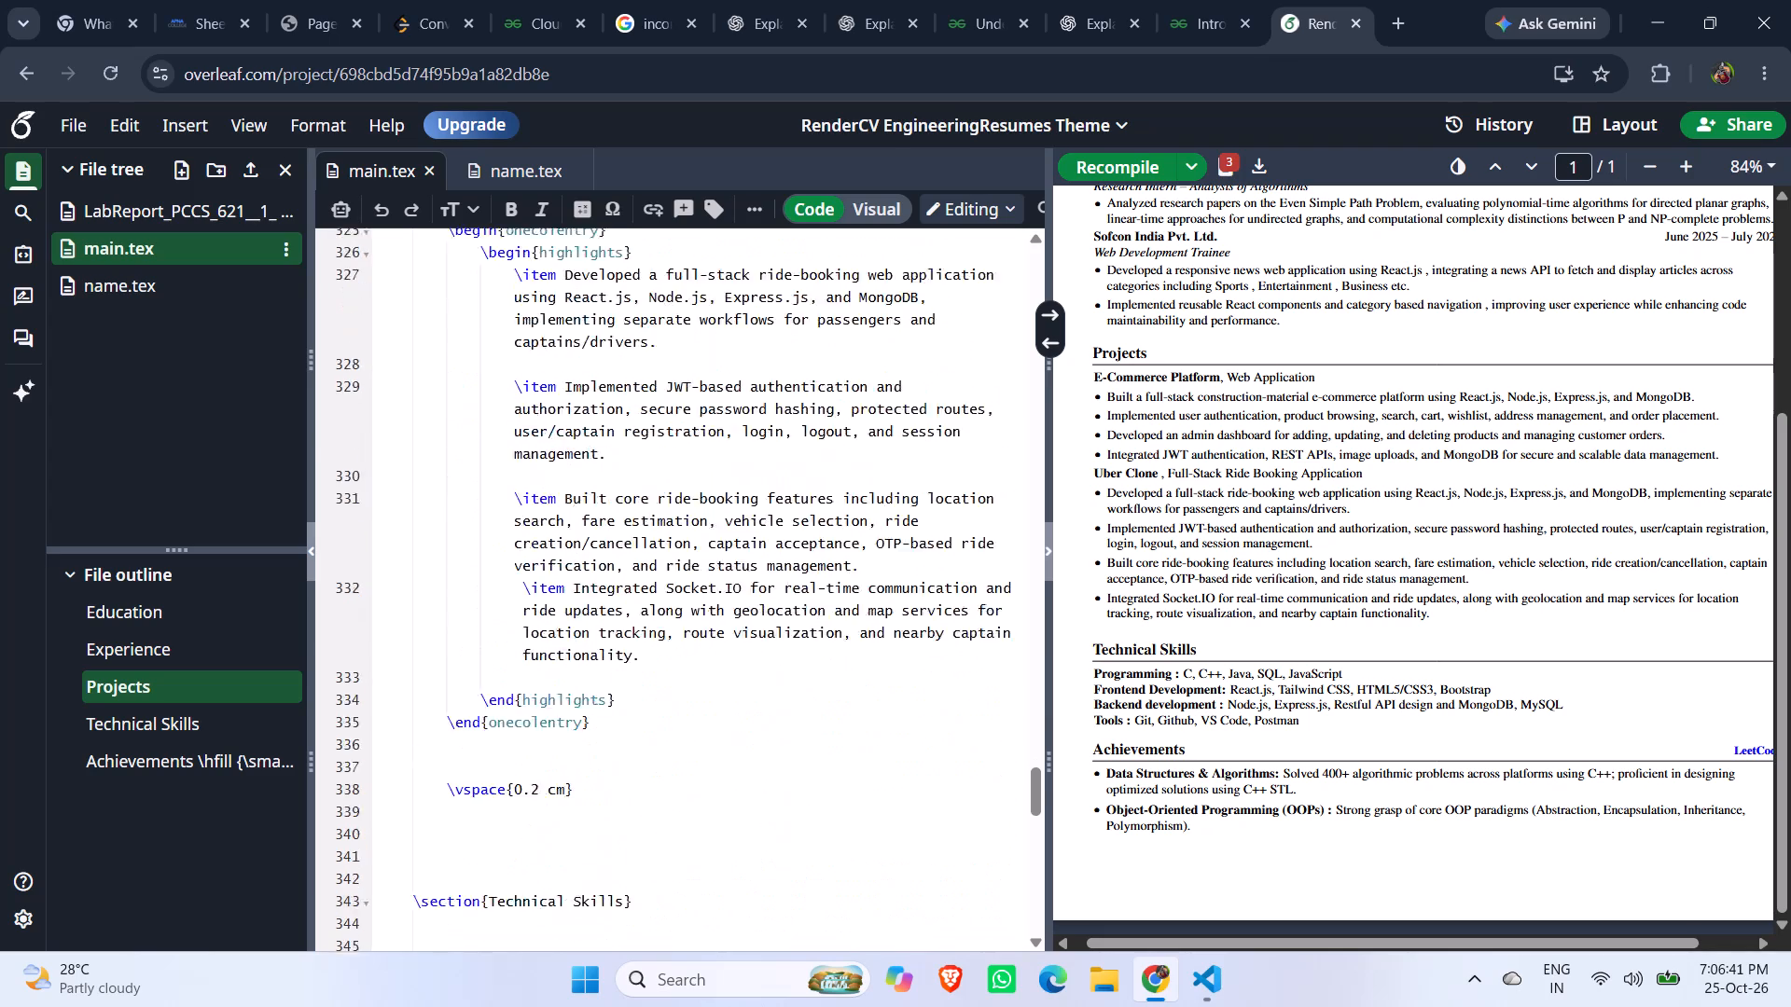
scroll(712, 462, "down", 7)
scroll(712, 462, "up", 2)
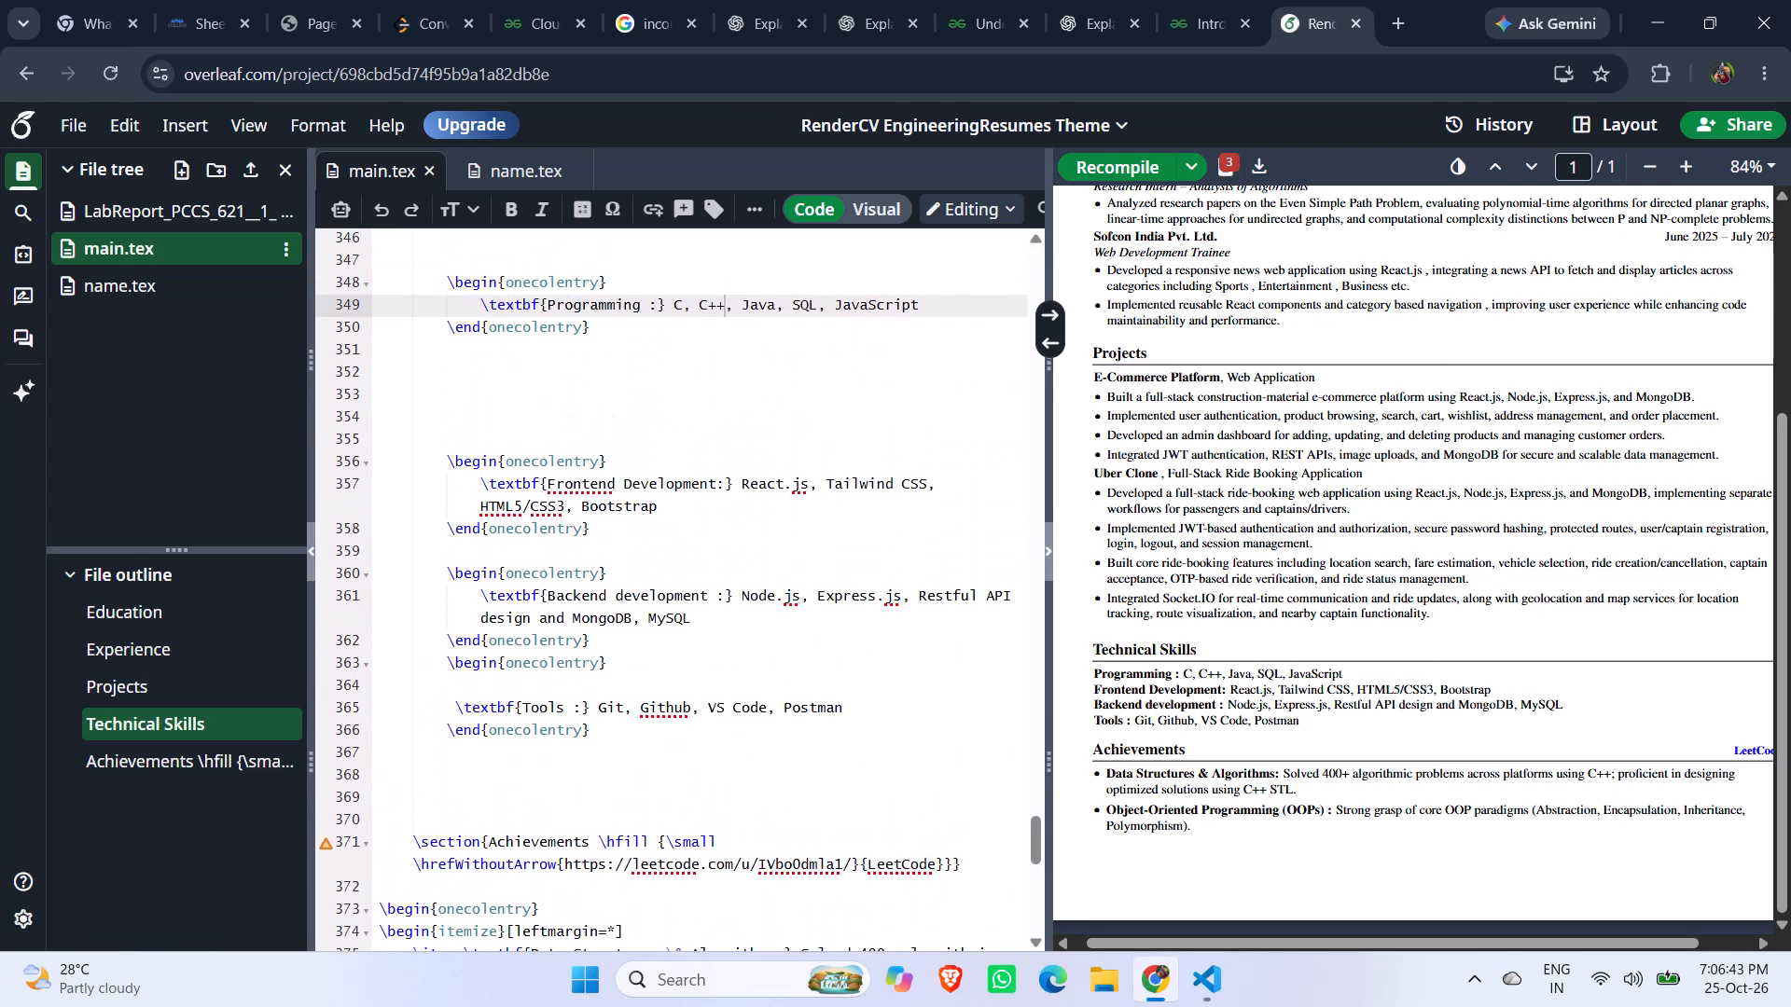
left_click(681, 351)
left_click(730, 294)
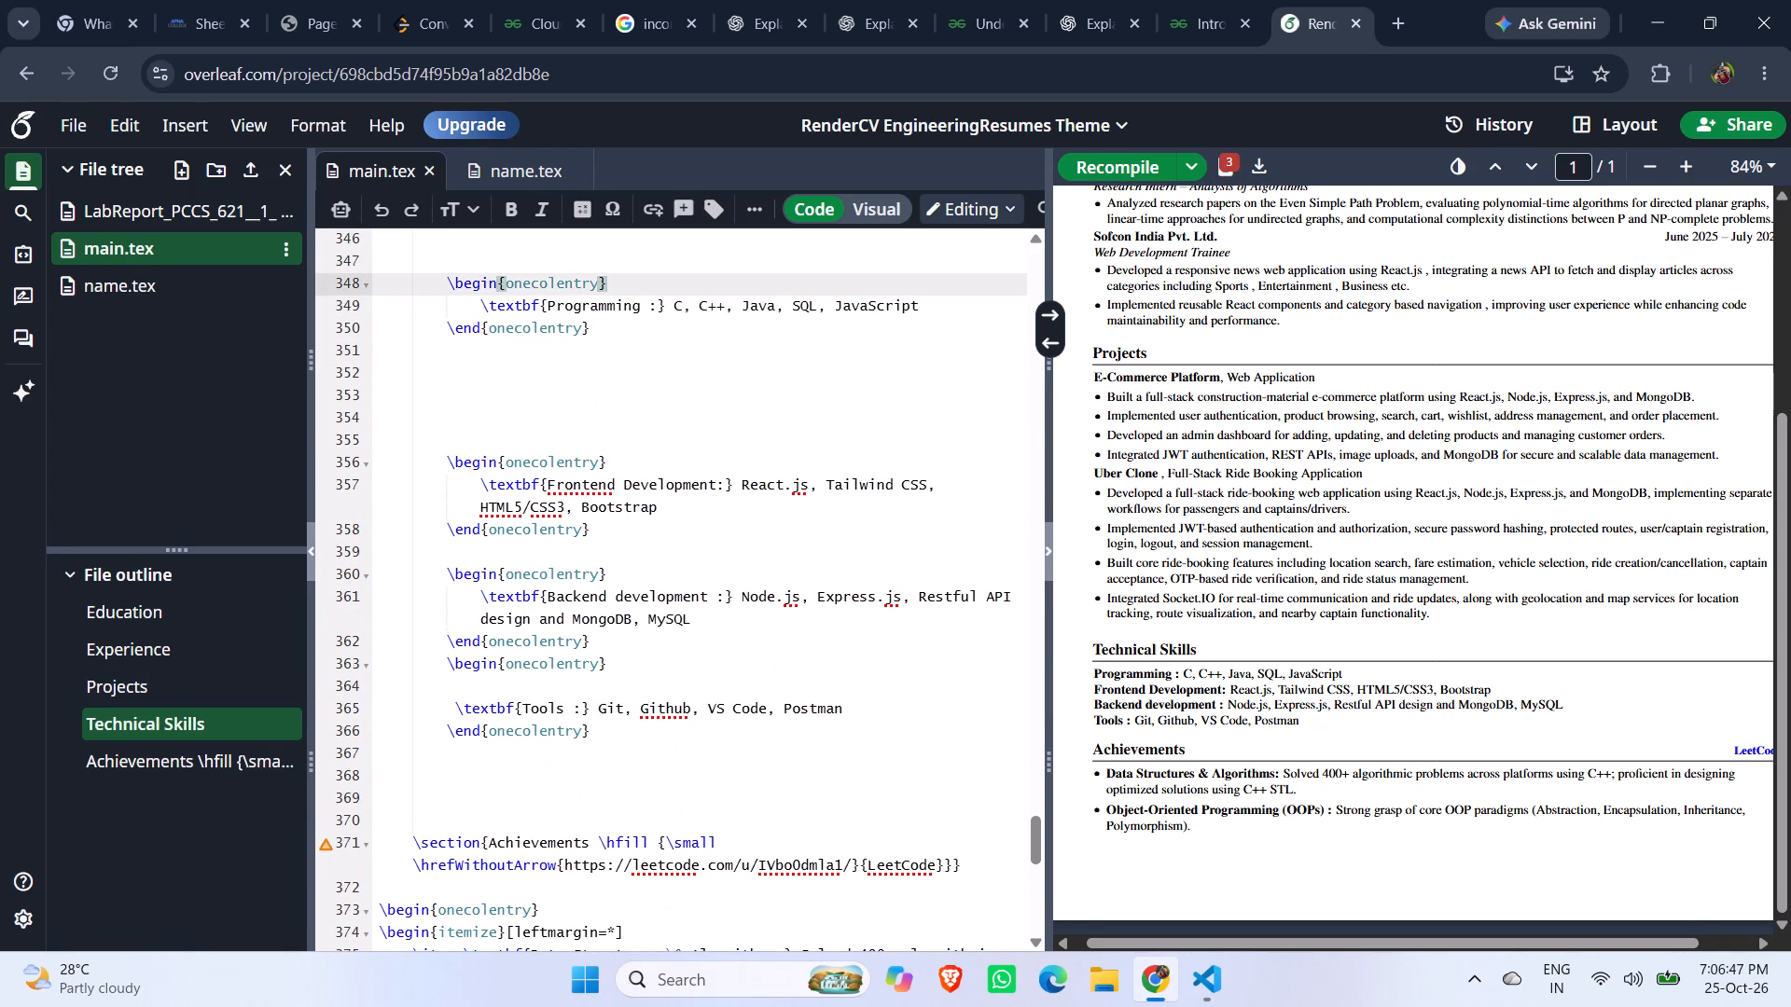
left_click(648, 305)
key("Left")
key("BackSpace")
key("BackSpace")
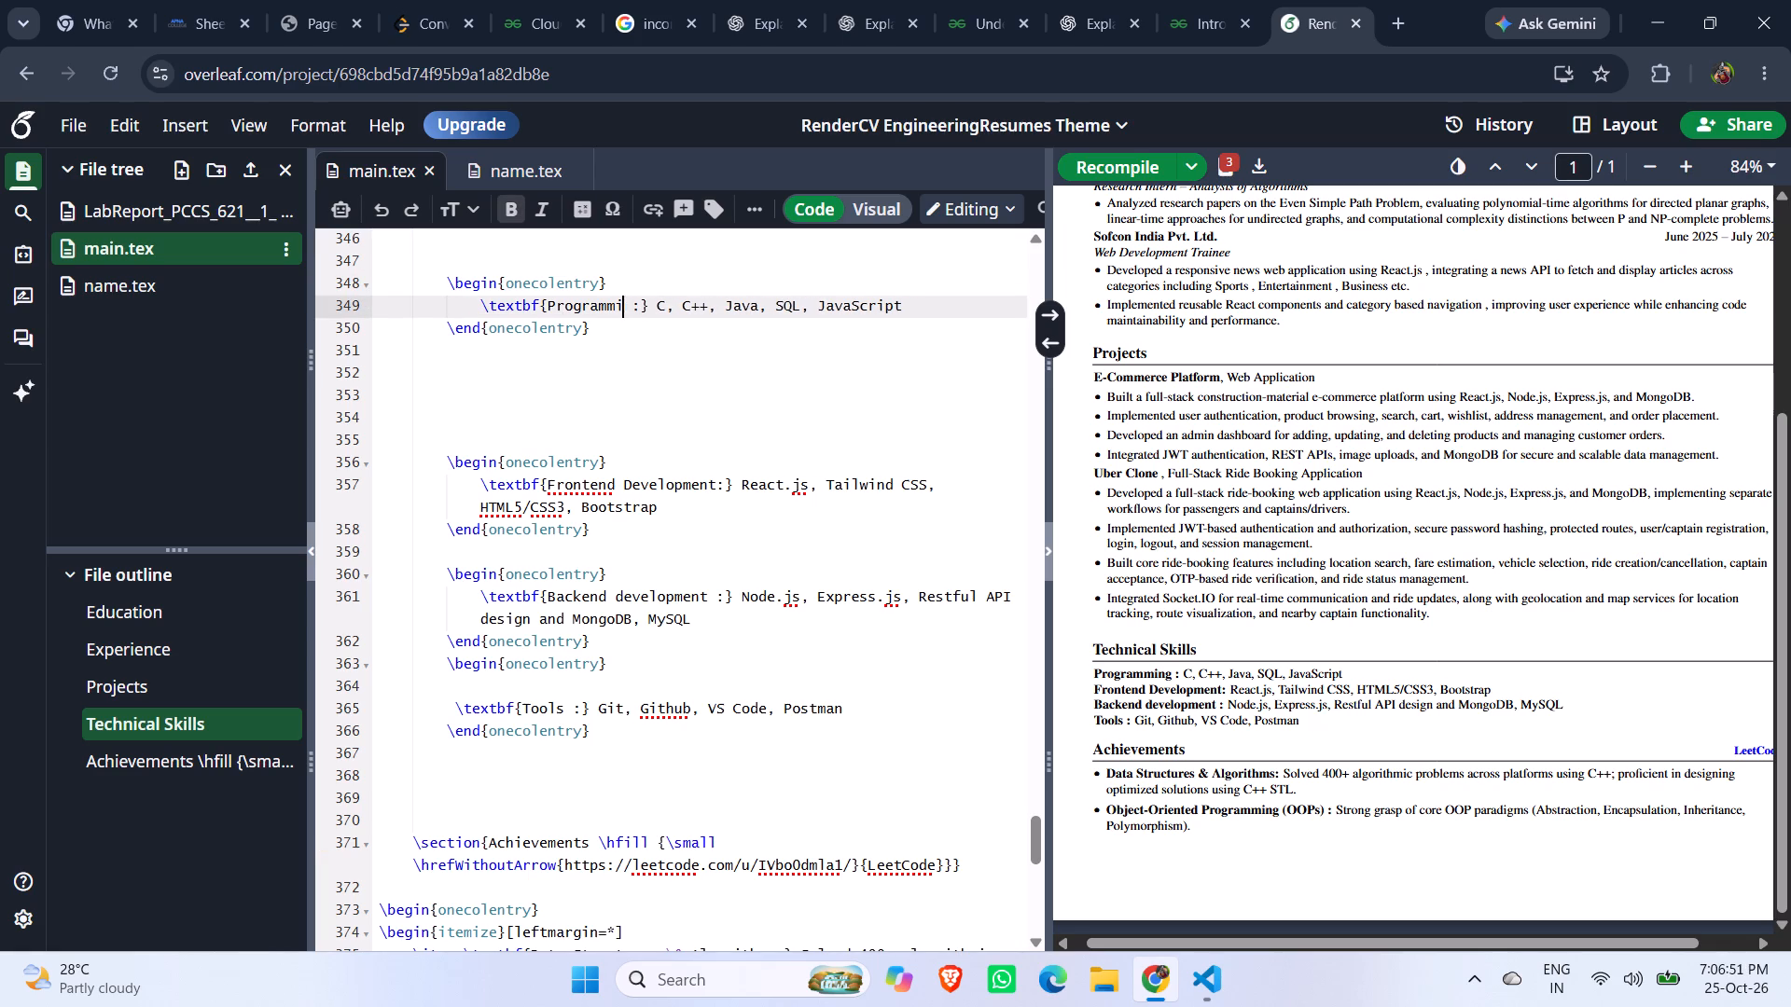
key("BackSpace")
key("BackSpace")
key("BackSpace")
key("BackSpace")
key("BackSpace")
key("BackSpace")
key("BackSpace")
key("BackSpace")
key("BackSpace")
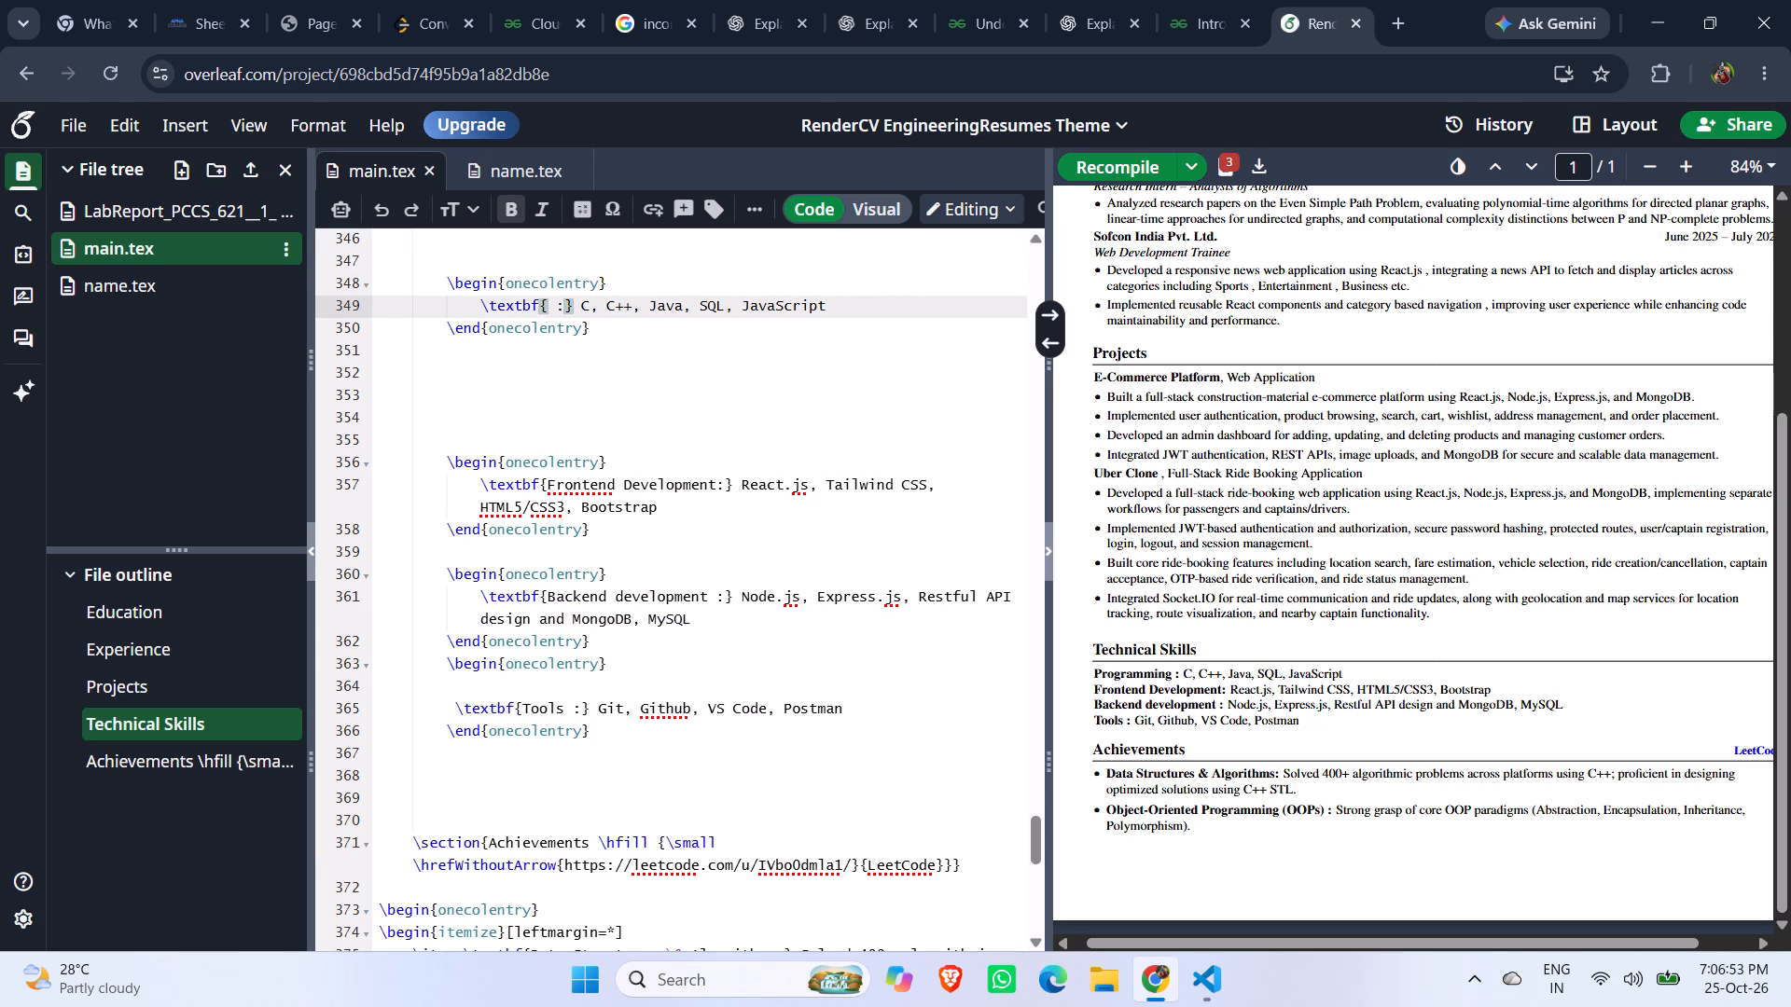
type("Language")
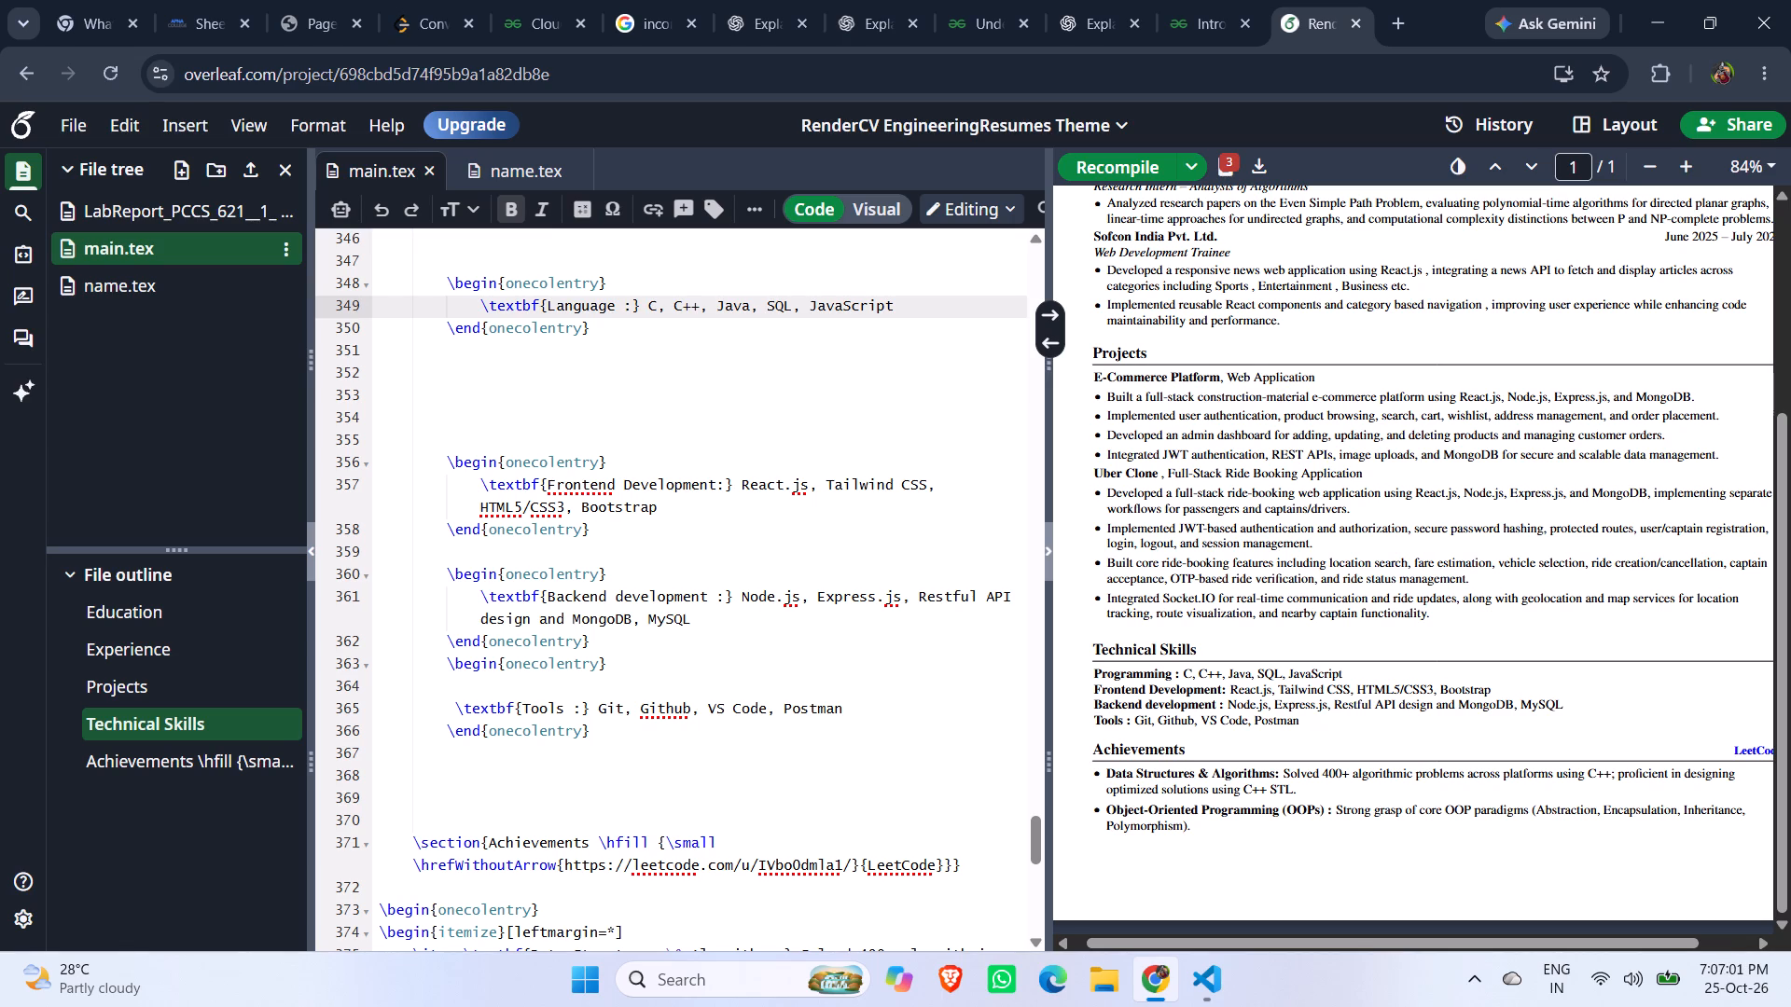
key("s")
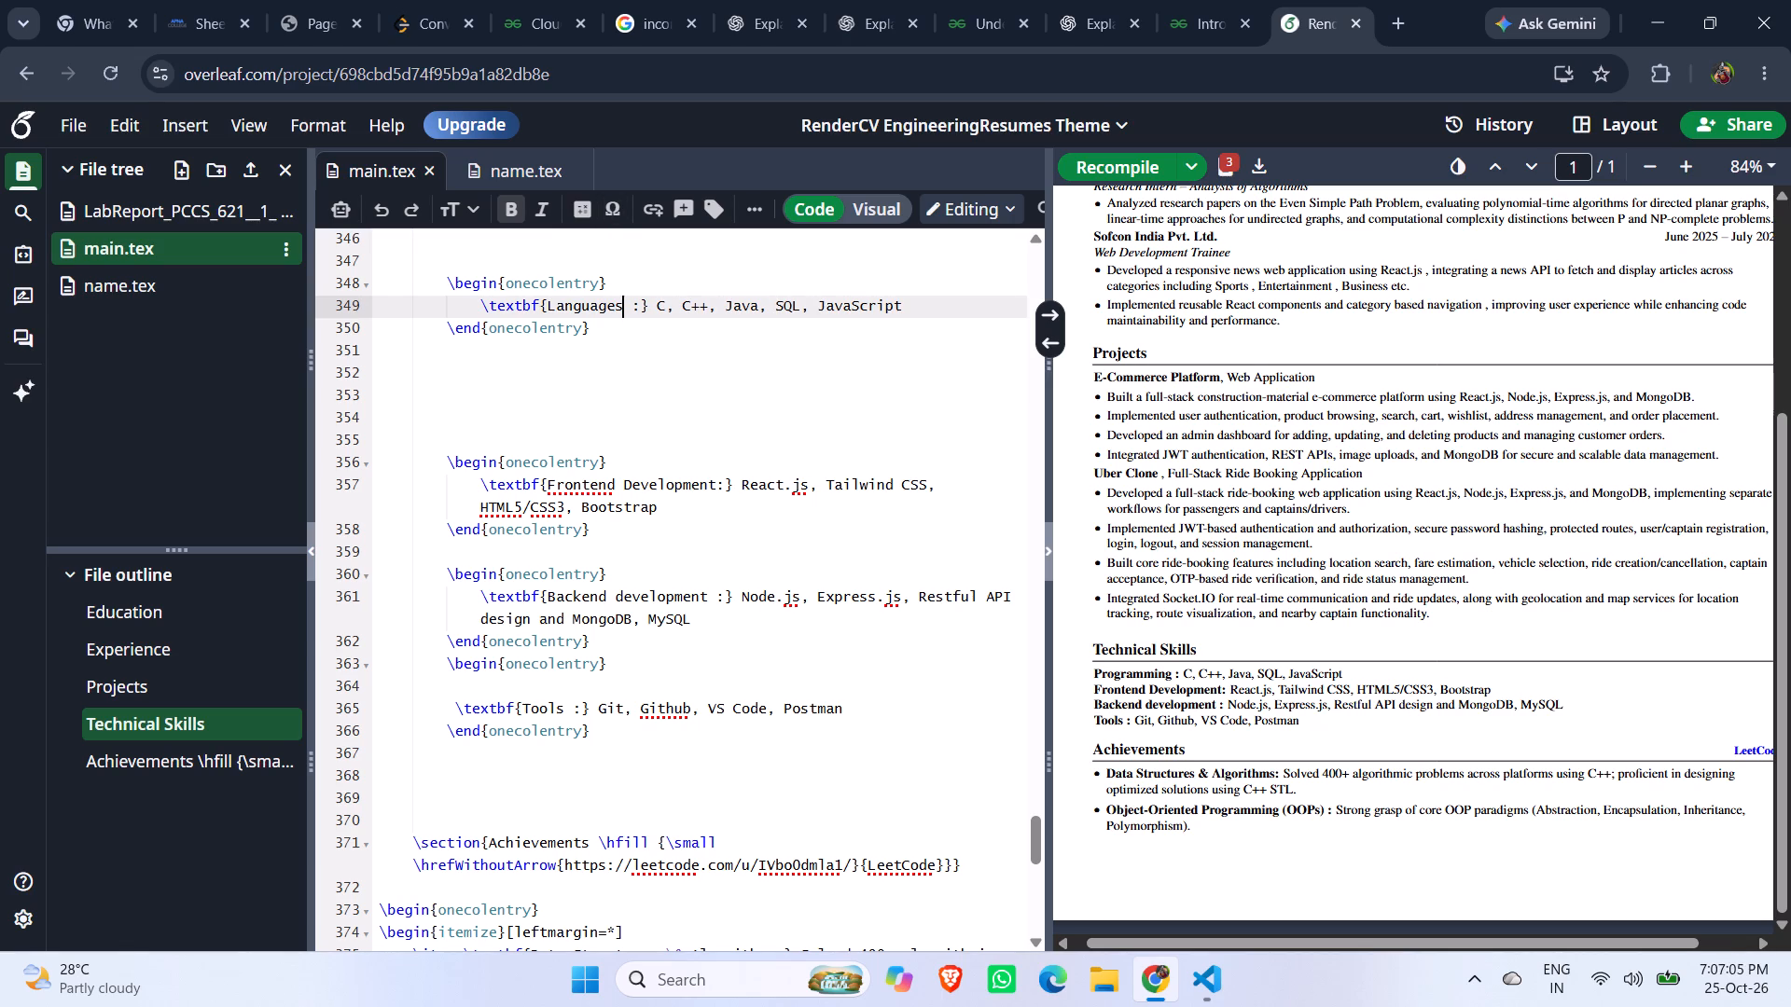
Append HTML and CSS to the end of the Languages entry, with the same comma spacing as the other items.
left_click(679, 310)
left_click(905, 313)
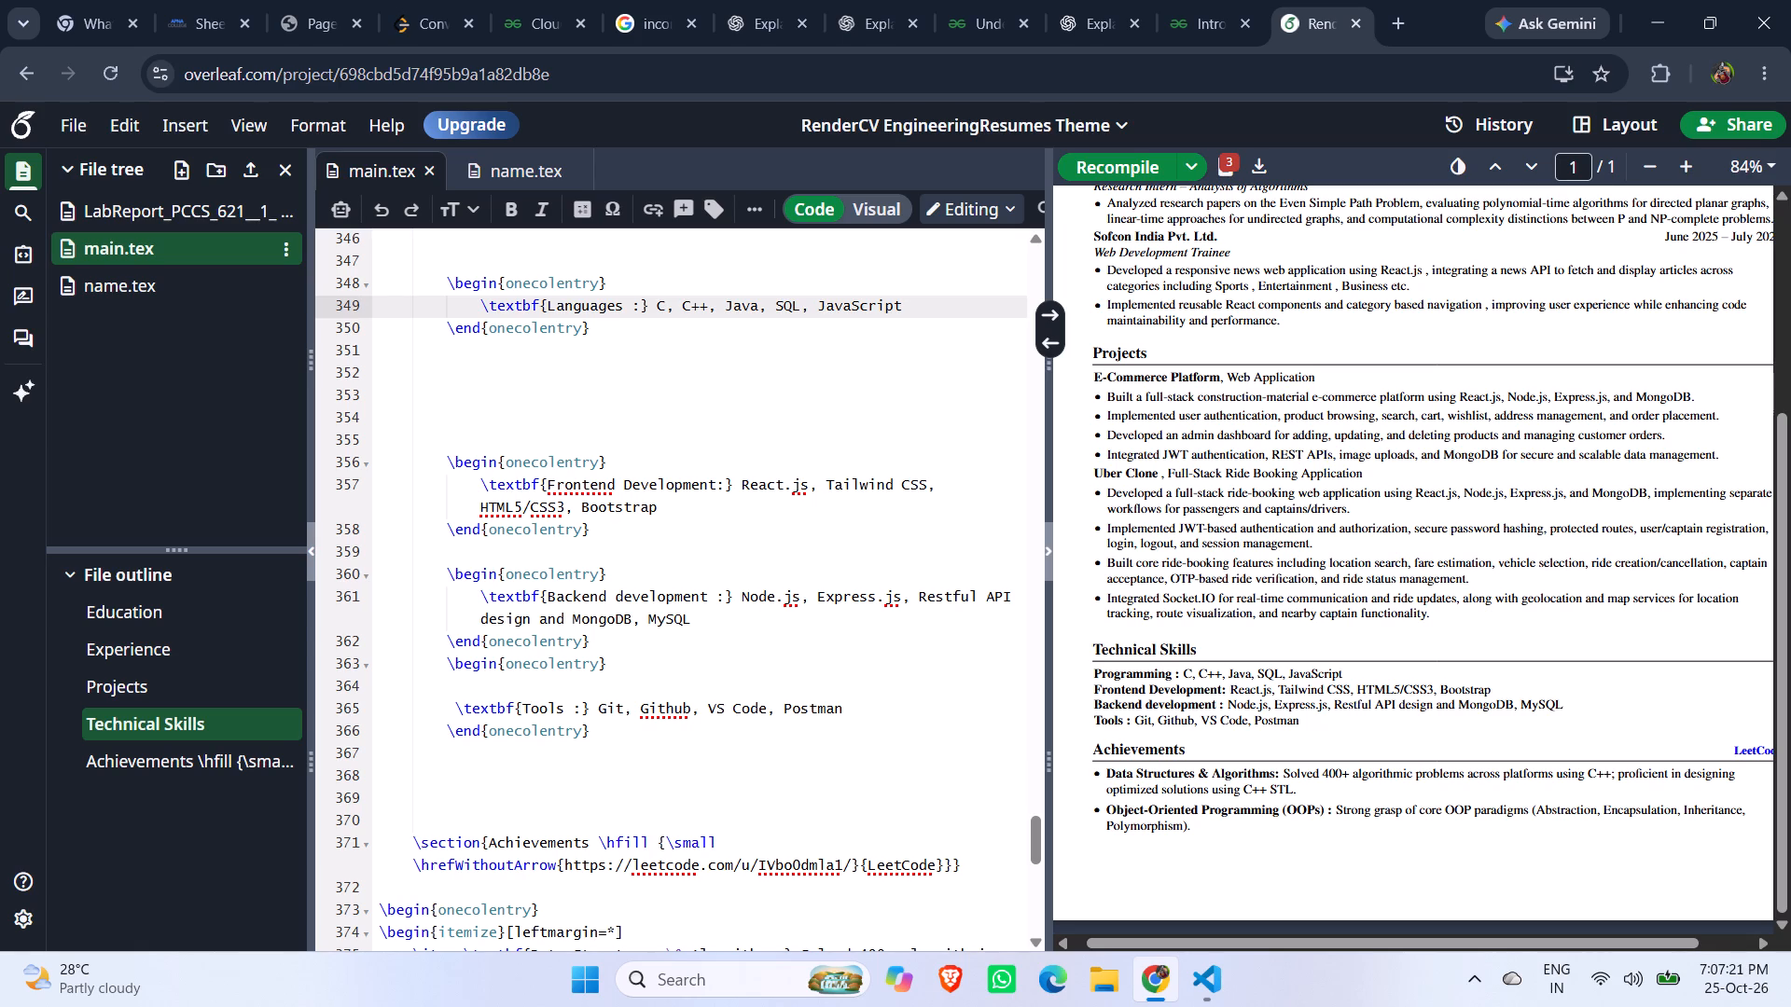
key("comma")
type("HTML ,")
key("space")
type("CSS")
key("Left")
key("Left")
key("Left")
key("Left")
key("Left")
key("Left")
key("Left")
key("Left")
key("Left")
key("Left")
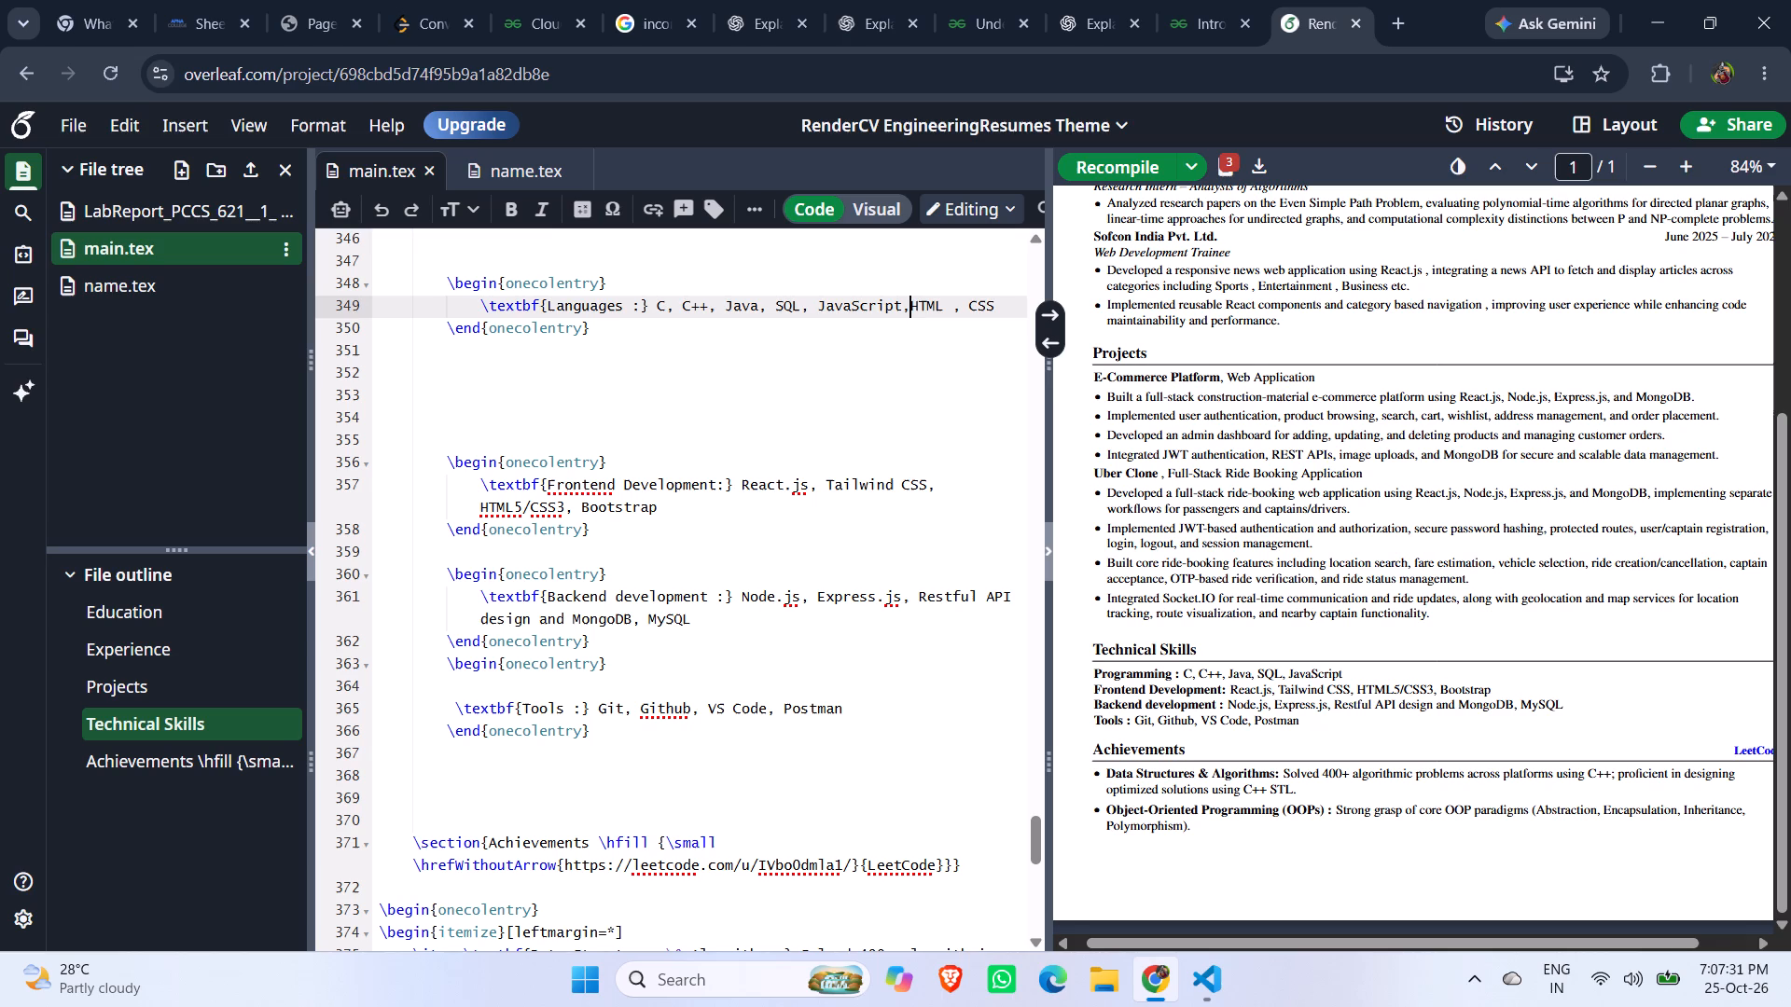
key("space")
key("Right")
key("Right")
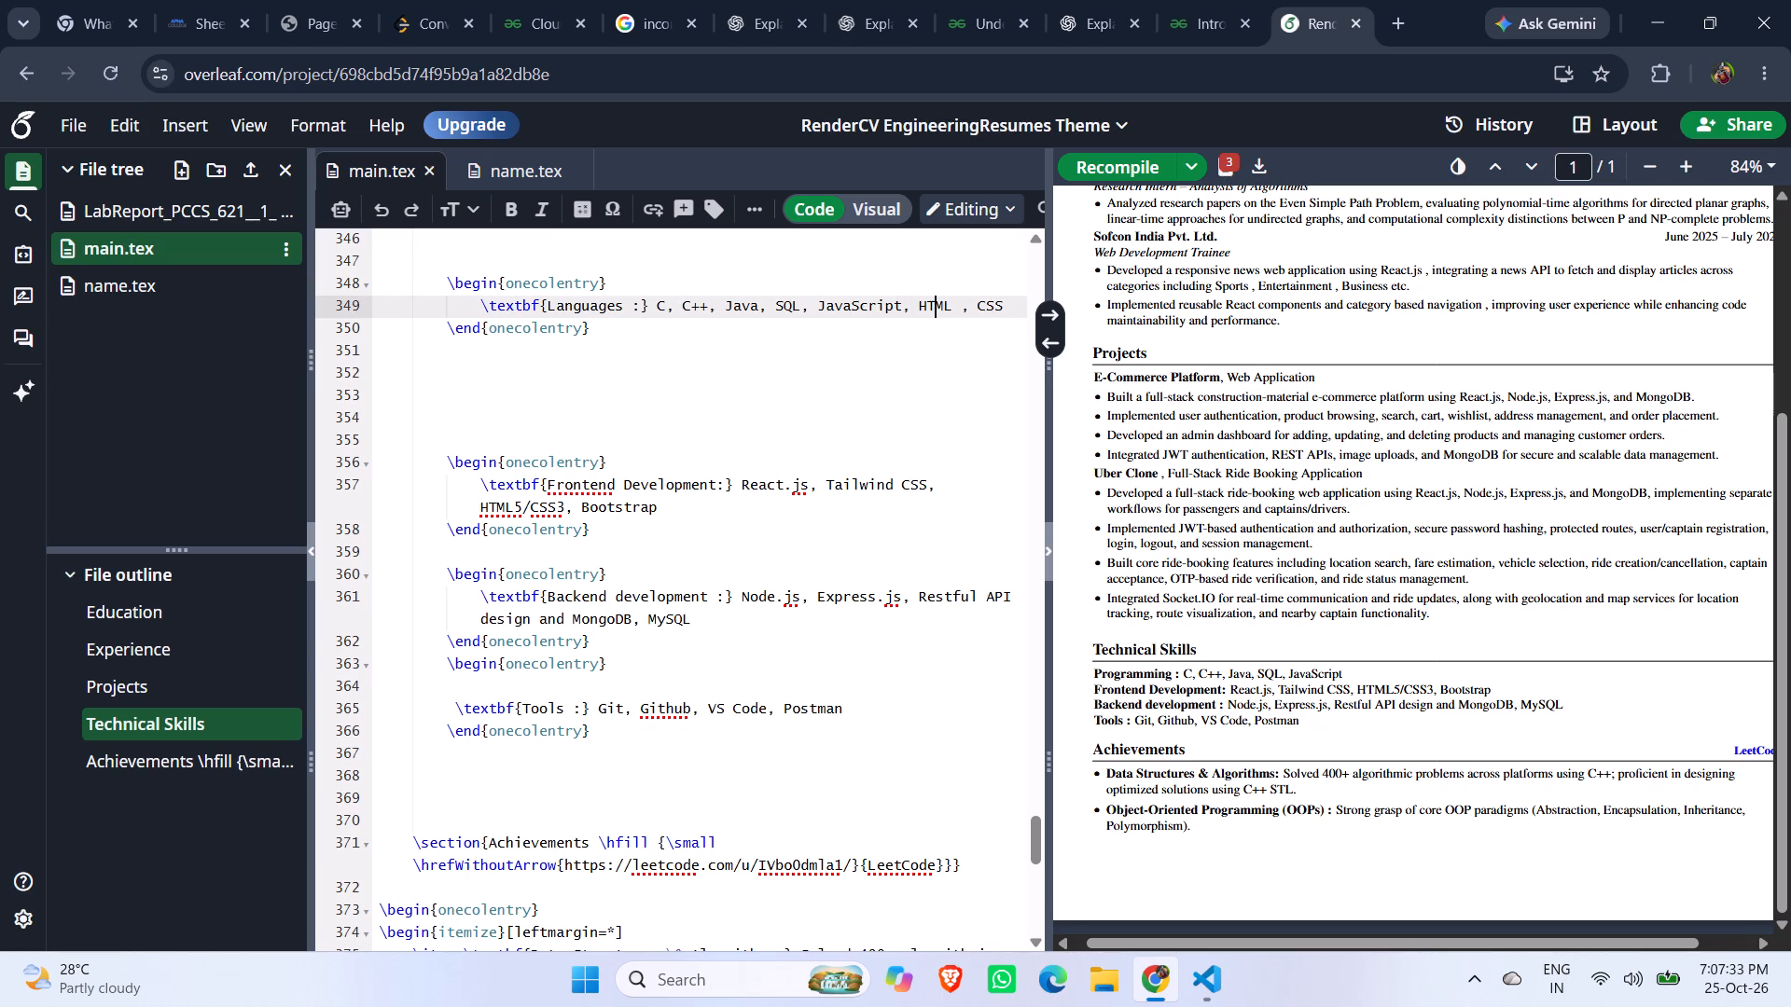
key("Right")
key("Right")
key("Delete")
Duplicate the whole Languages onecolentry block into the blank lines directly below it.
left_click_drag(443, 276, 604, 326)
key("ctrl+c")
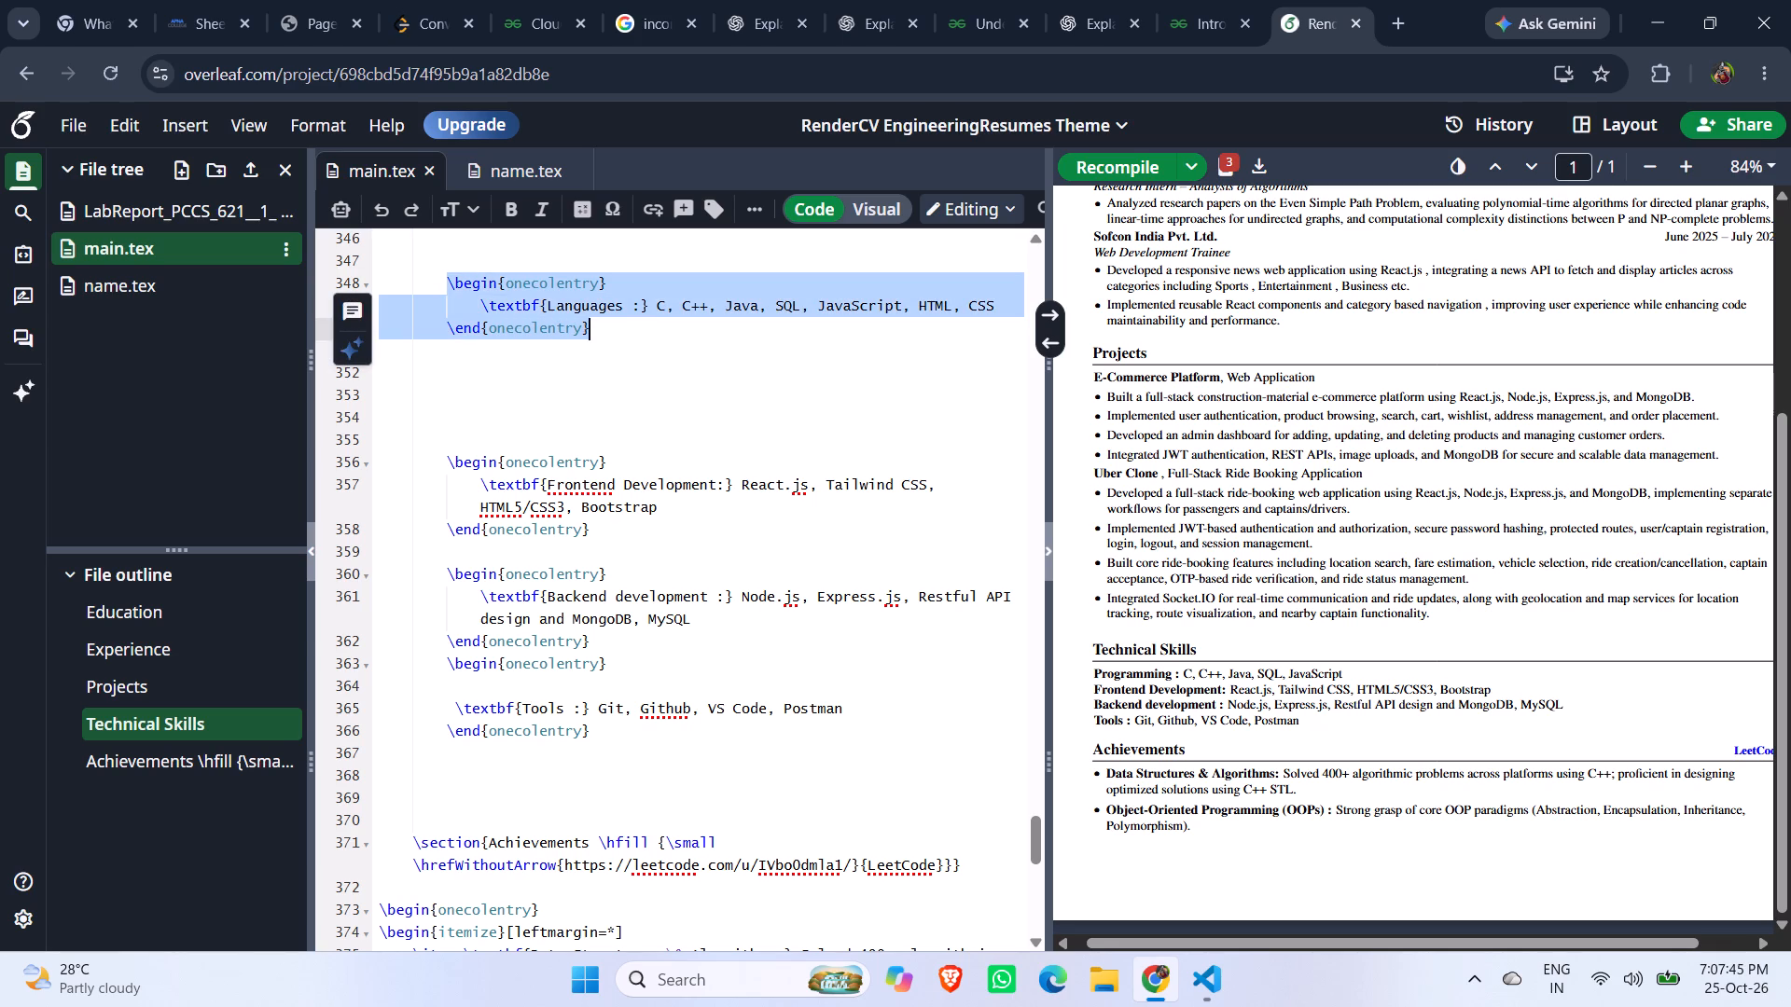
left_click(506, 370)
key("ctrl+v")
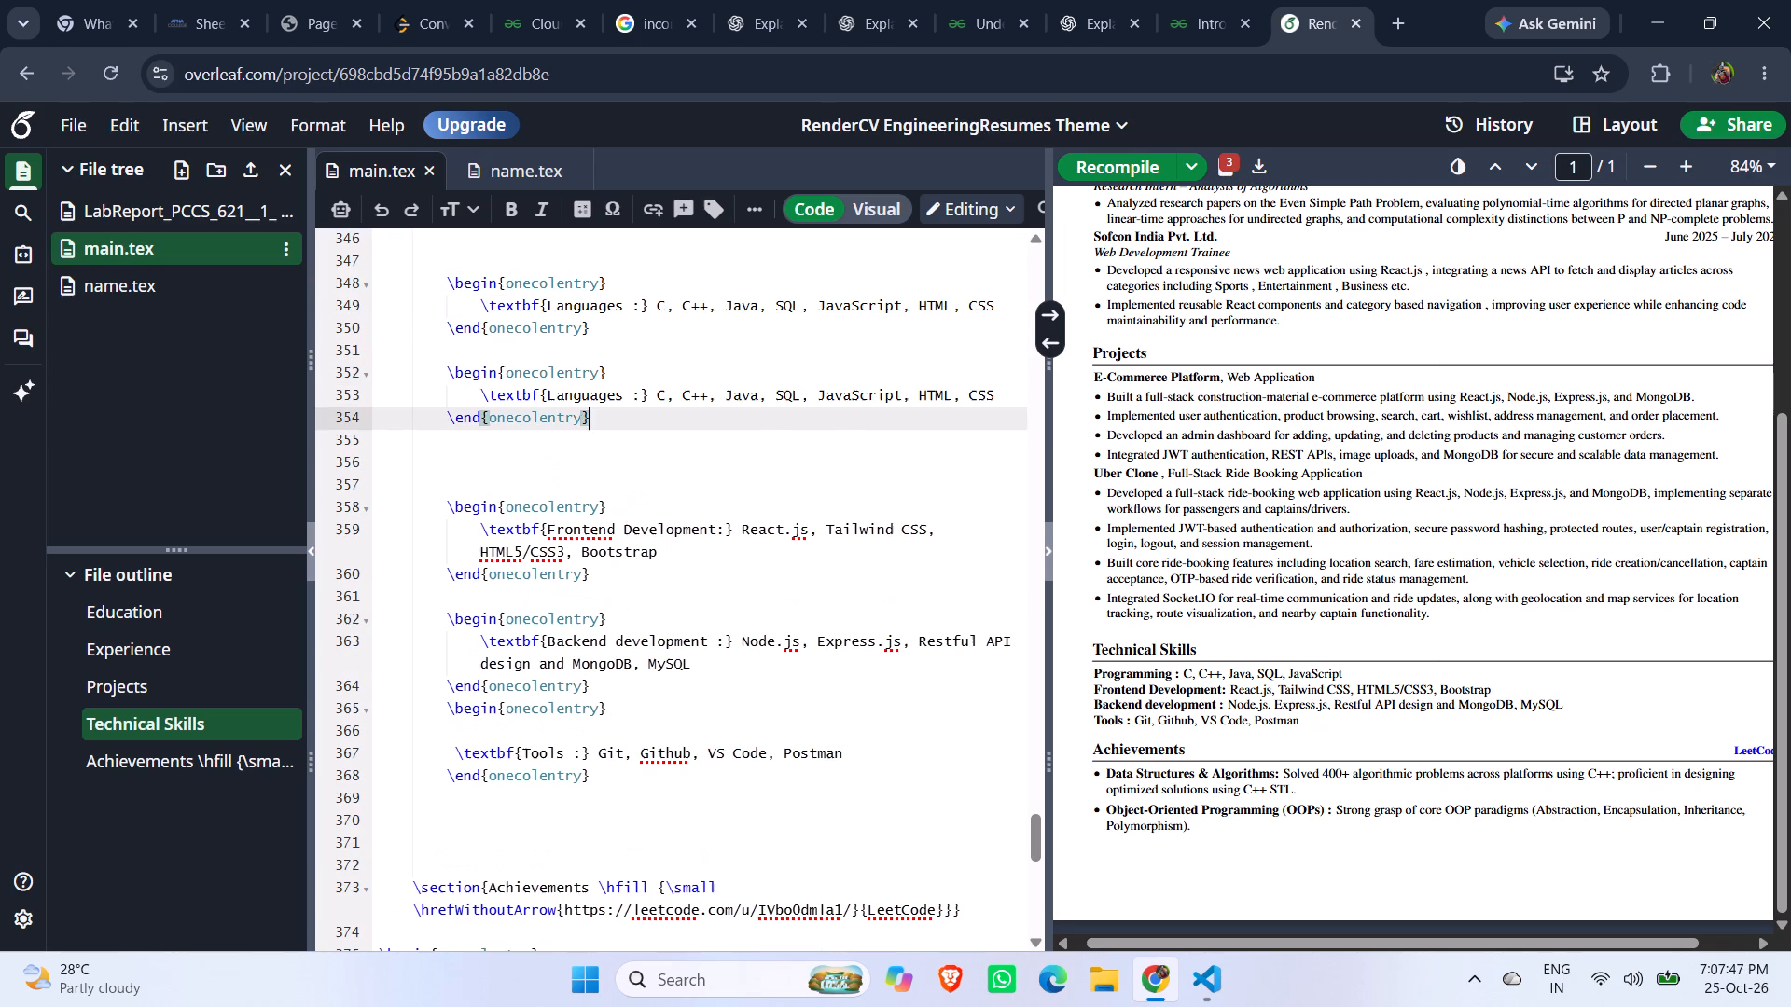
Change the bold label of the duplicated skills block to "Core Concepts".
left_click(626, 390)
key("BackSpace")
key("BackSpace")
key("BackSpace")
key("BackSpace")
key("BackSpace")
key("BackSpace")
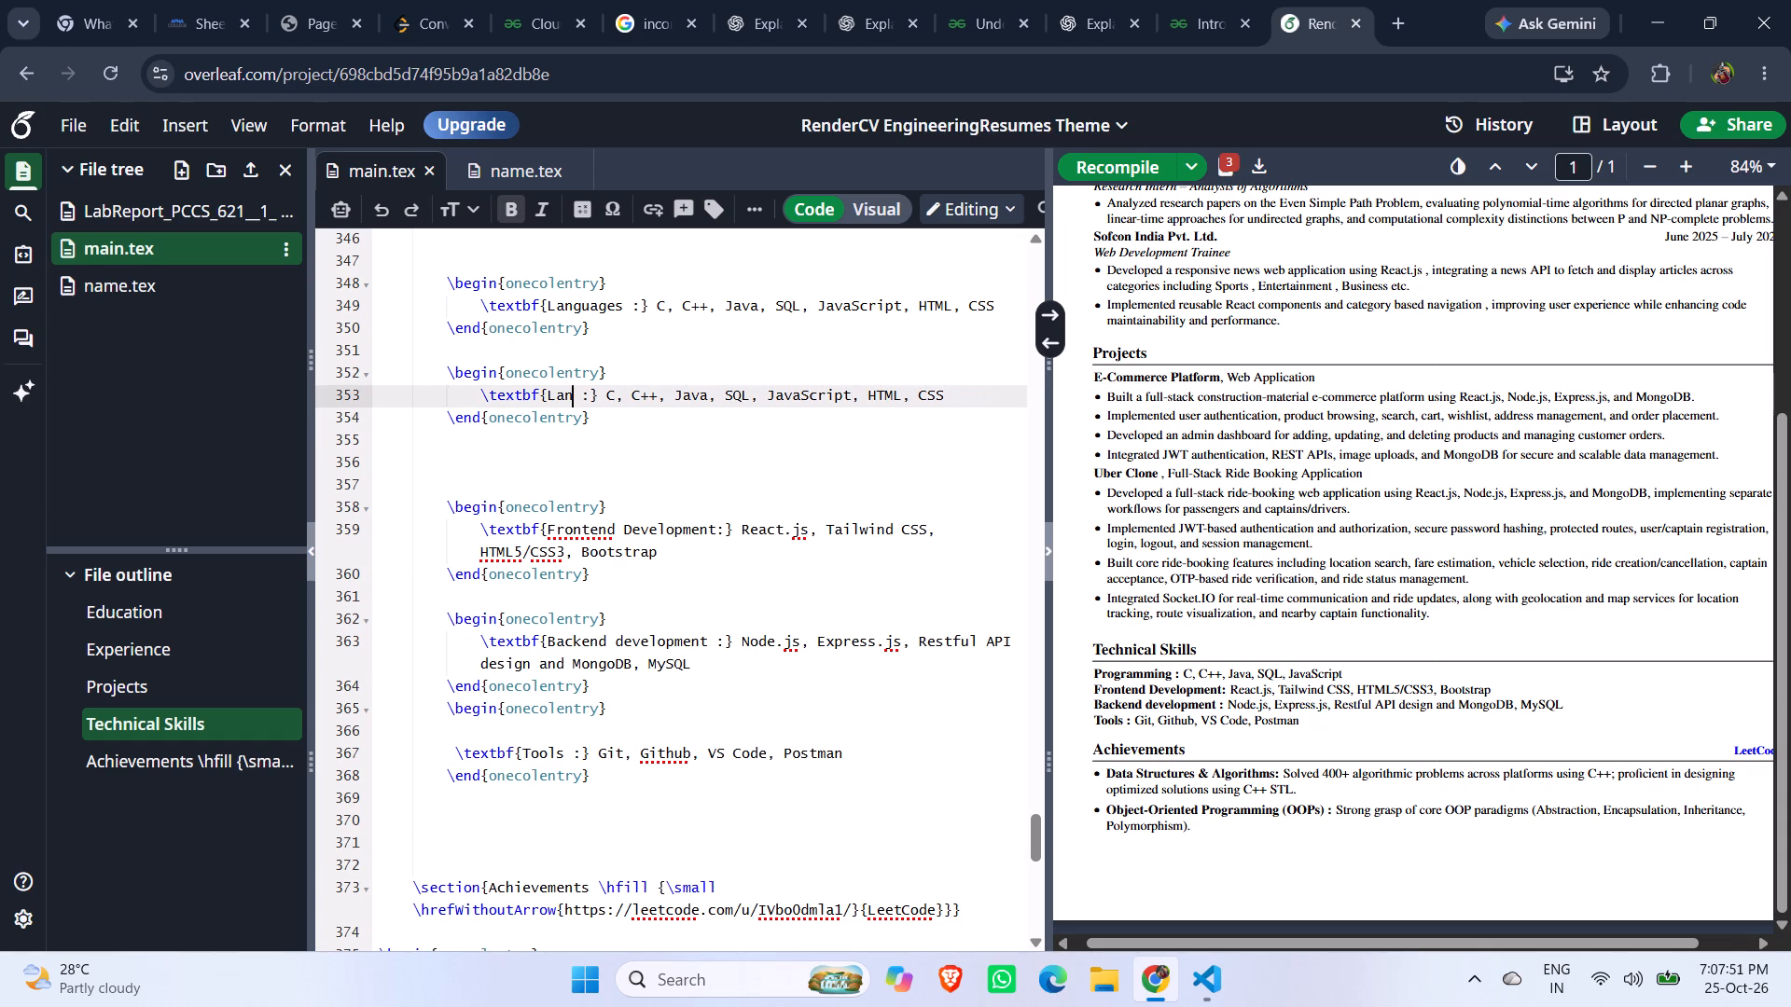
key("BackSpace")
key("BackSpace")
key("BackSpace")
type("Core Concepts")
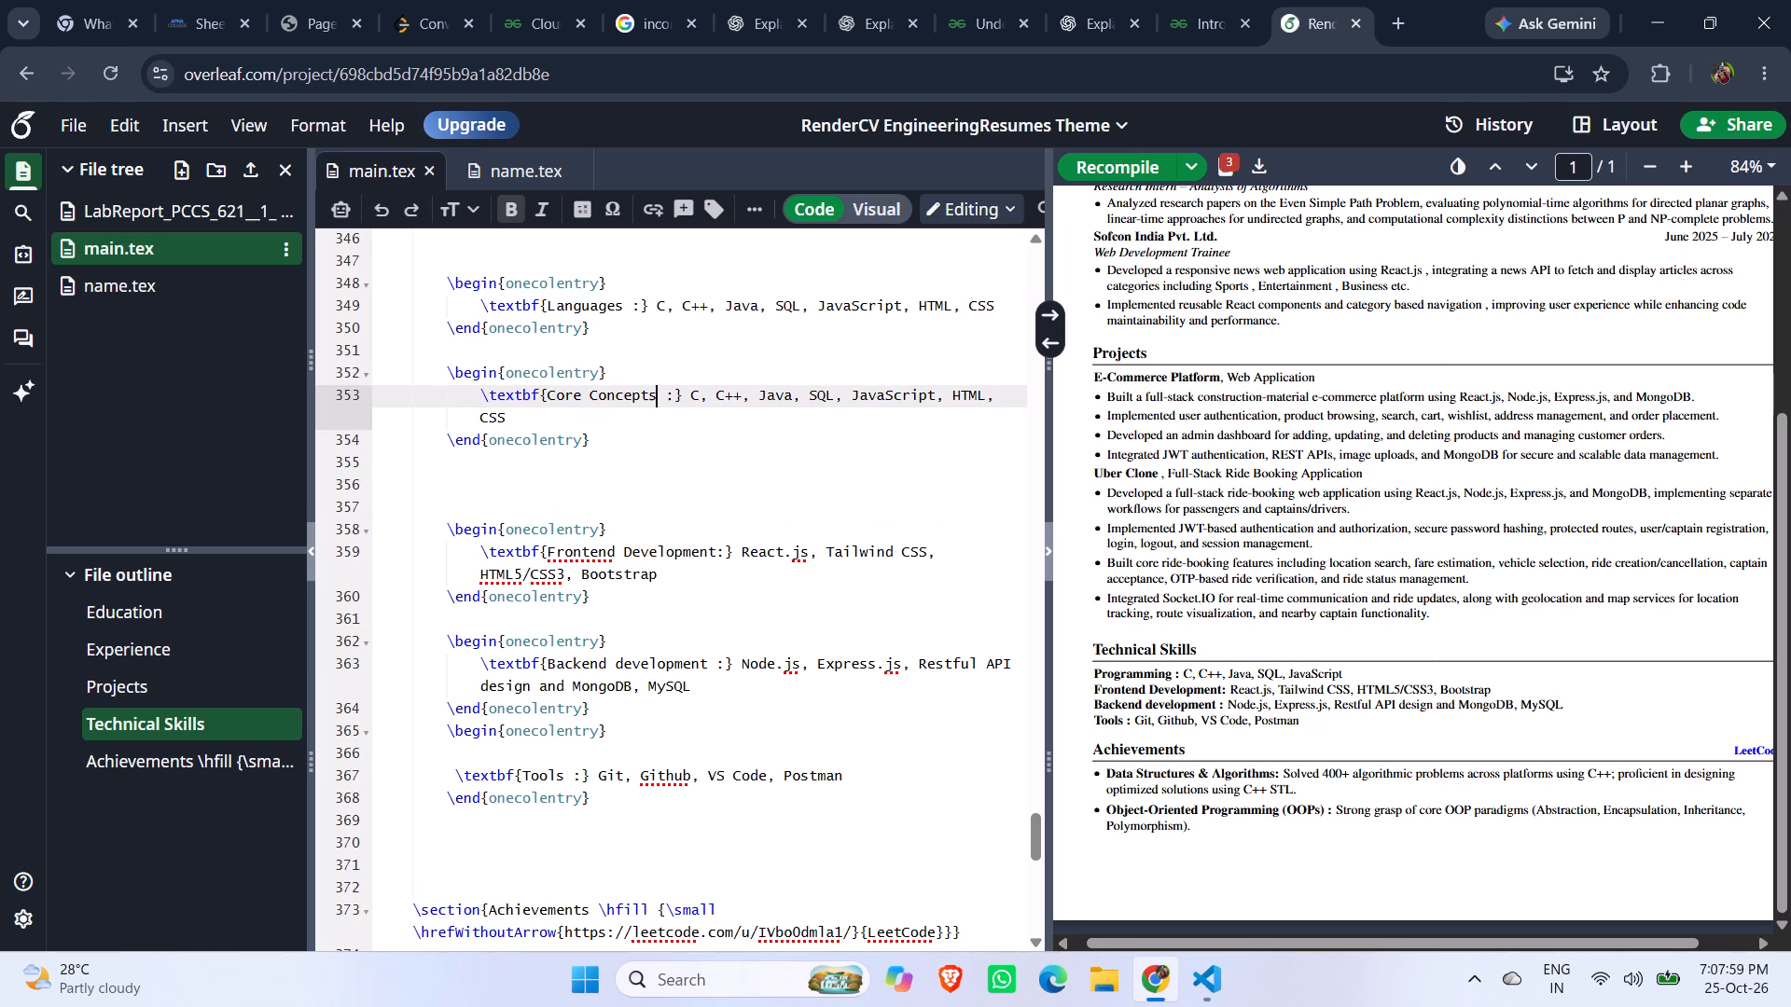
Replace the copied language list in the Core Concepts entry with "Data Structures & Algorithm ,".
left_click(704, 391)
left_click_drag(689, 393, 701, 401)
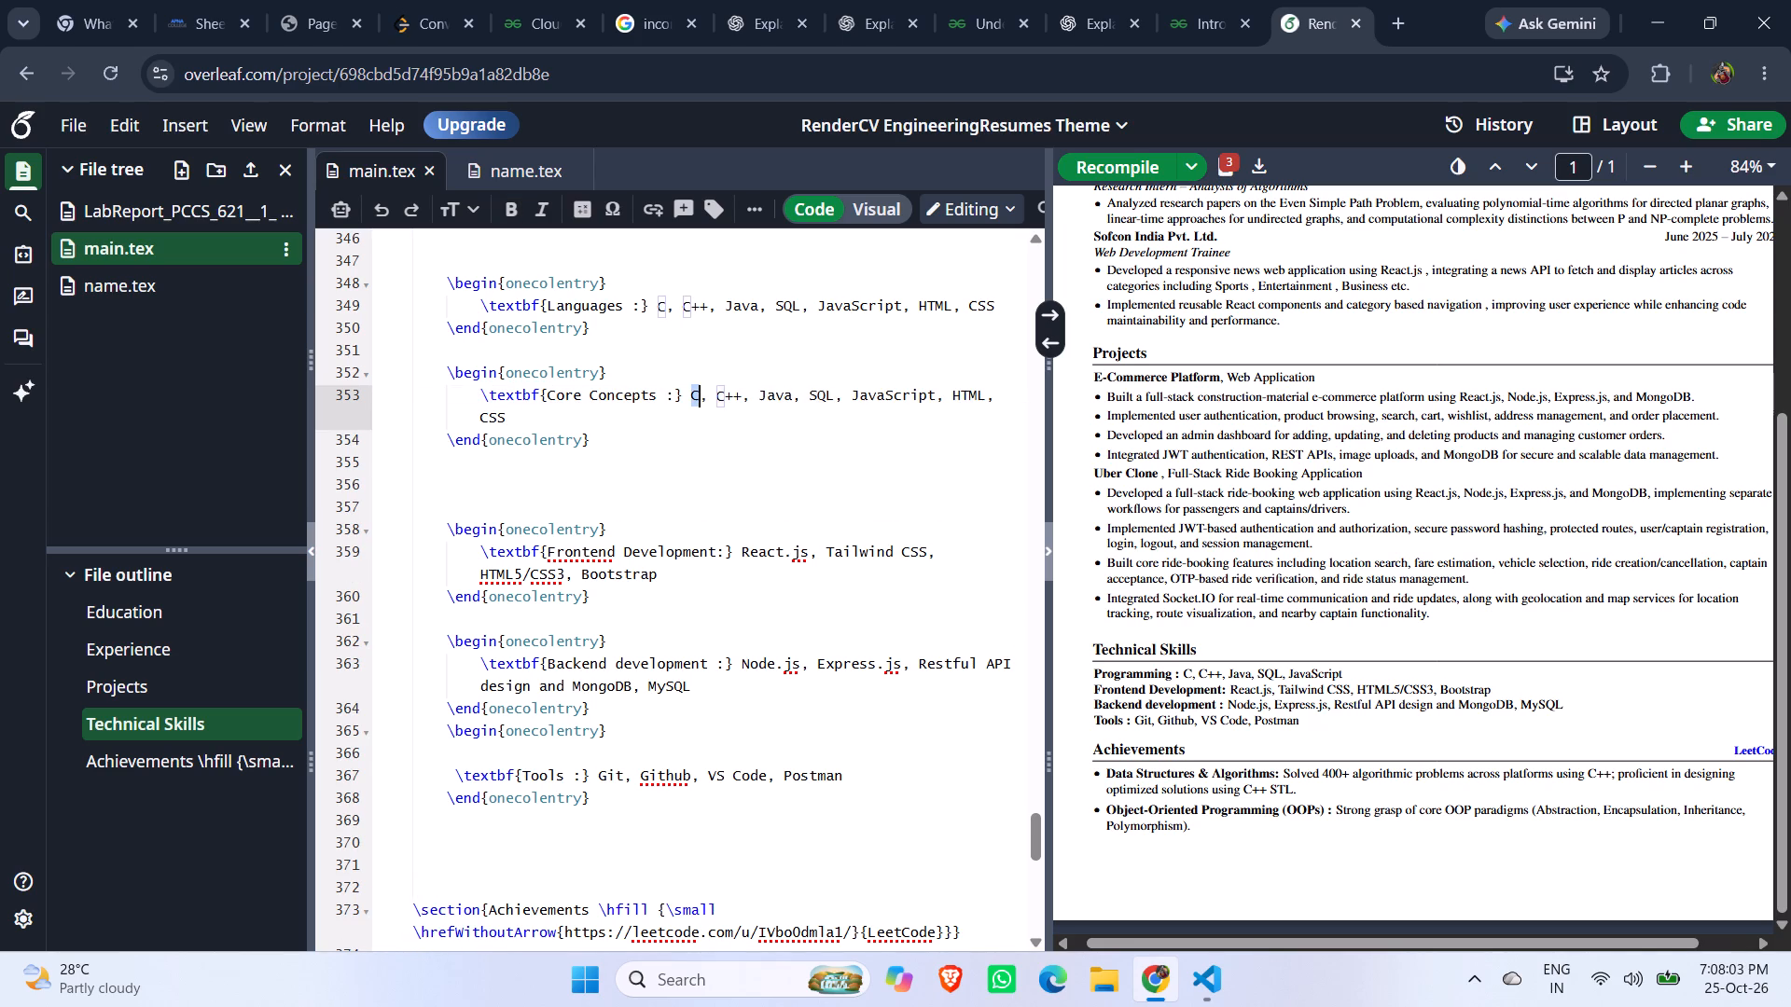
left_click_drag(701, 401, 714, 419)
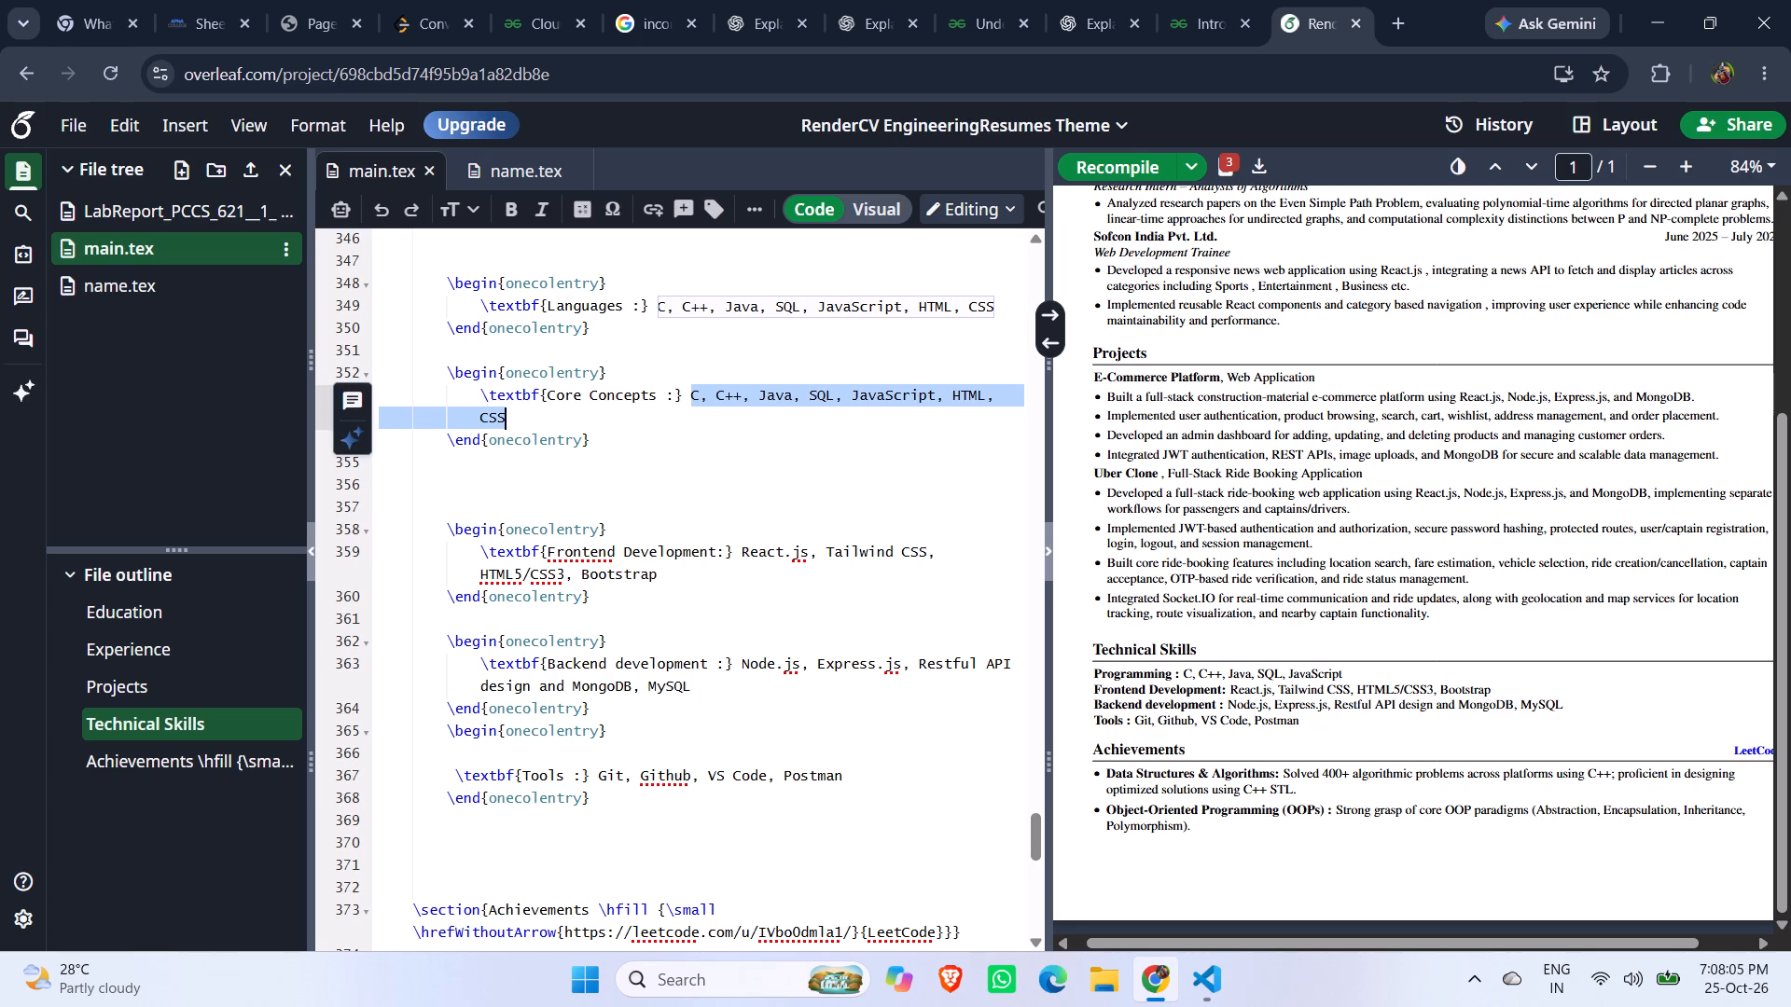
key("Delete")
type("Data")
key("space")
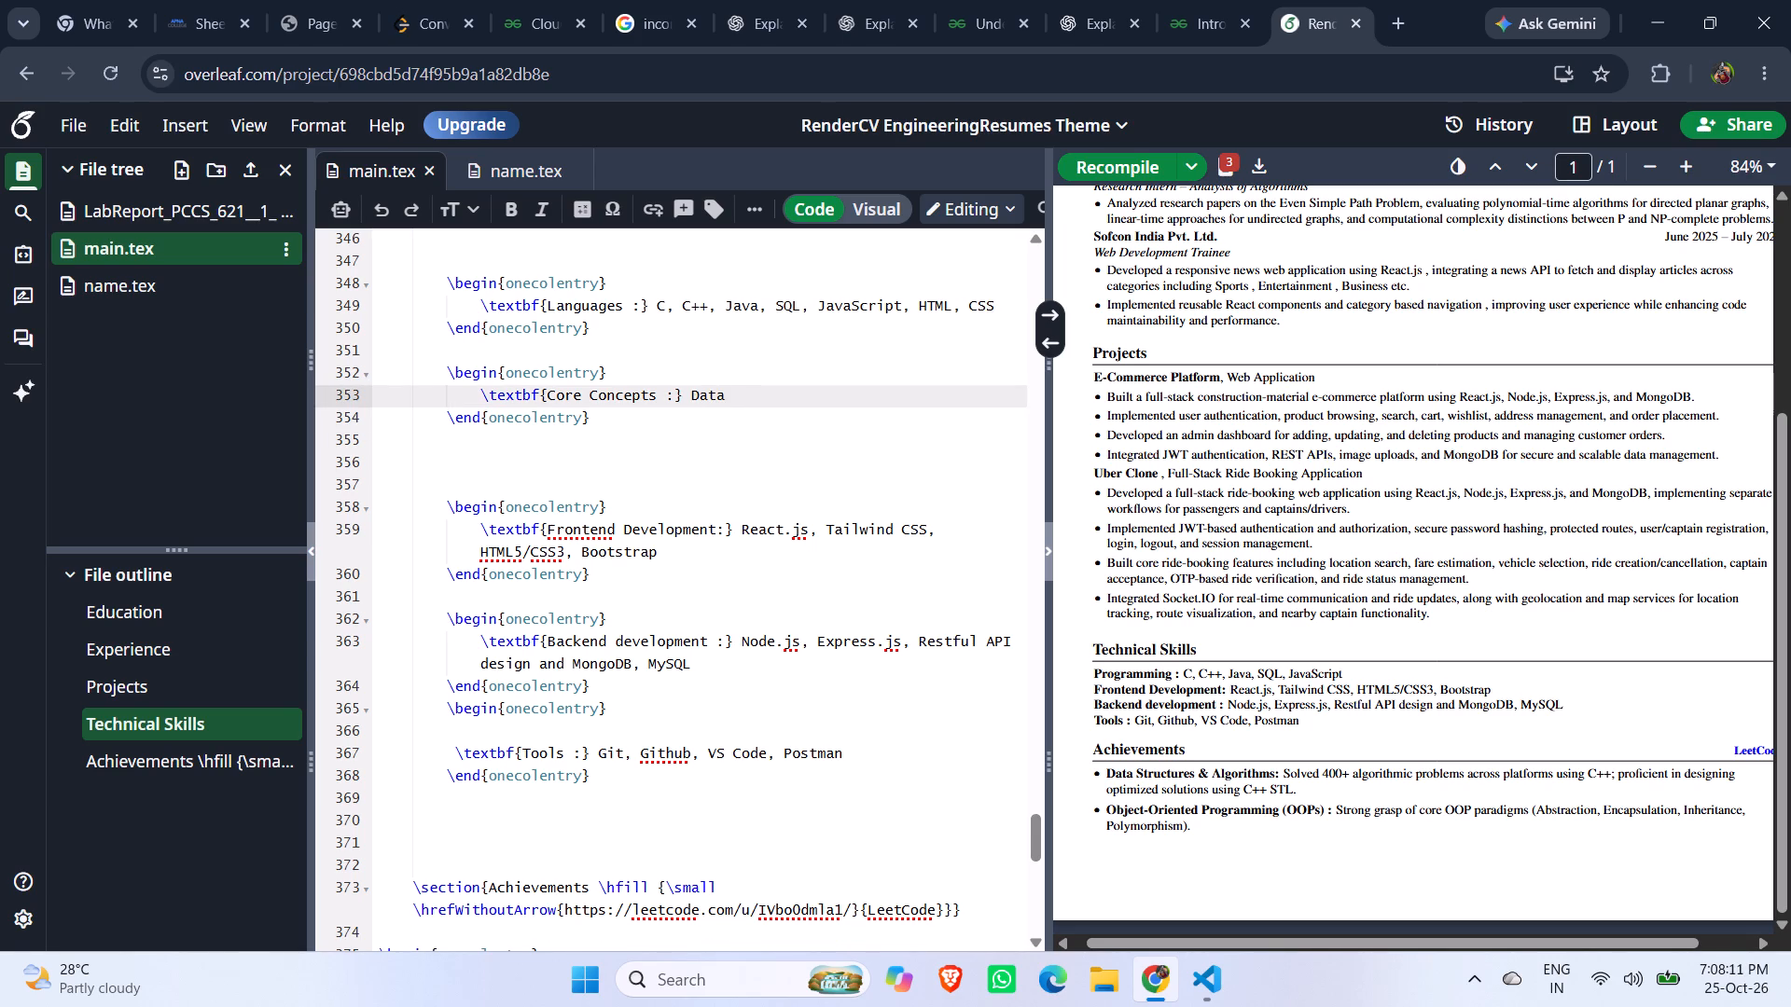
key("shift+s")
type("tructures")
key("space")
type("& a")
key("BackSpace")
key("shift+a")
type("lgorithm ,")
key("space")
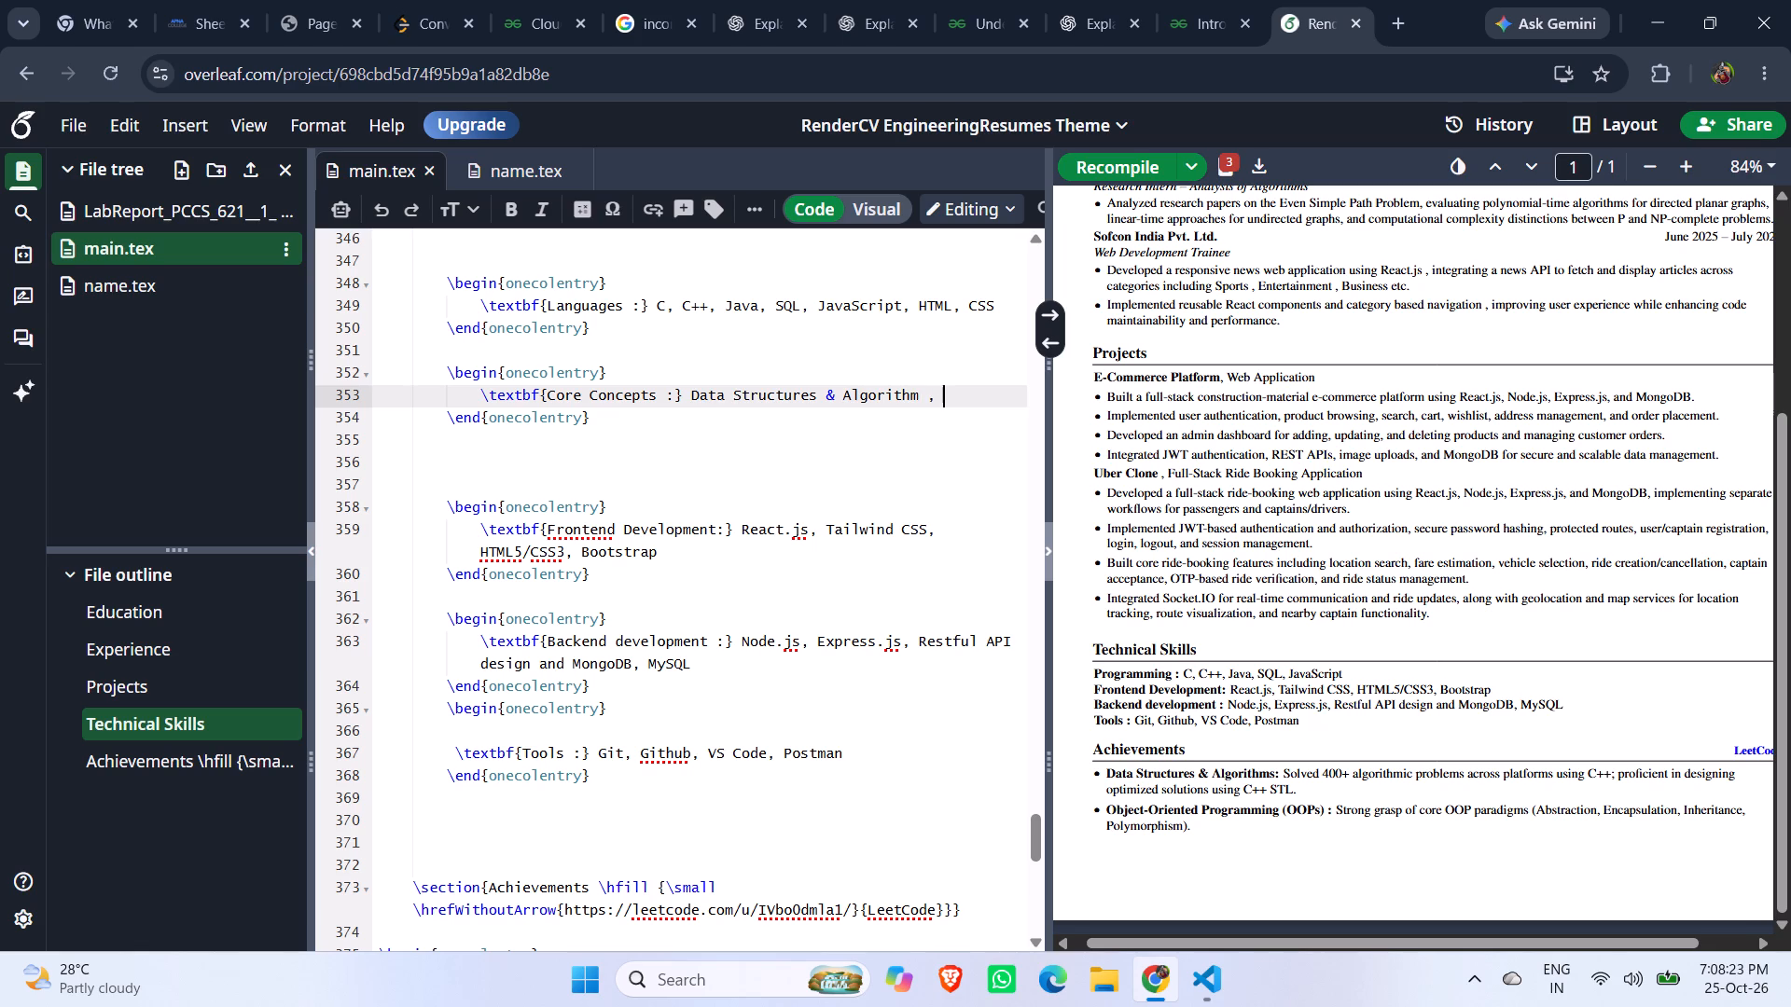
Continue the Core Concepts entry with "System Design , Object Oriented Programming ,".
type("System Desig")
type("n ,")
key("space")
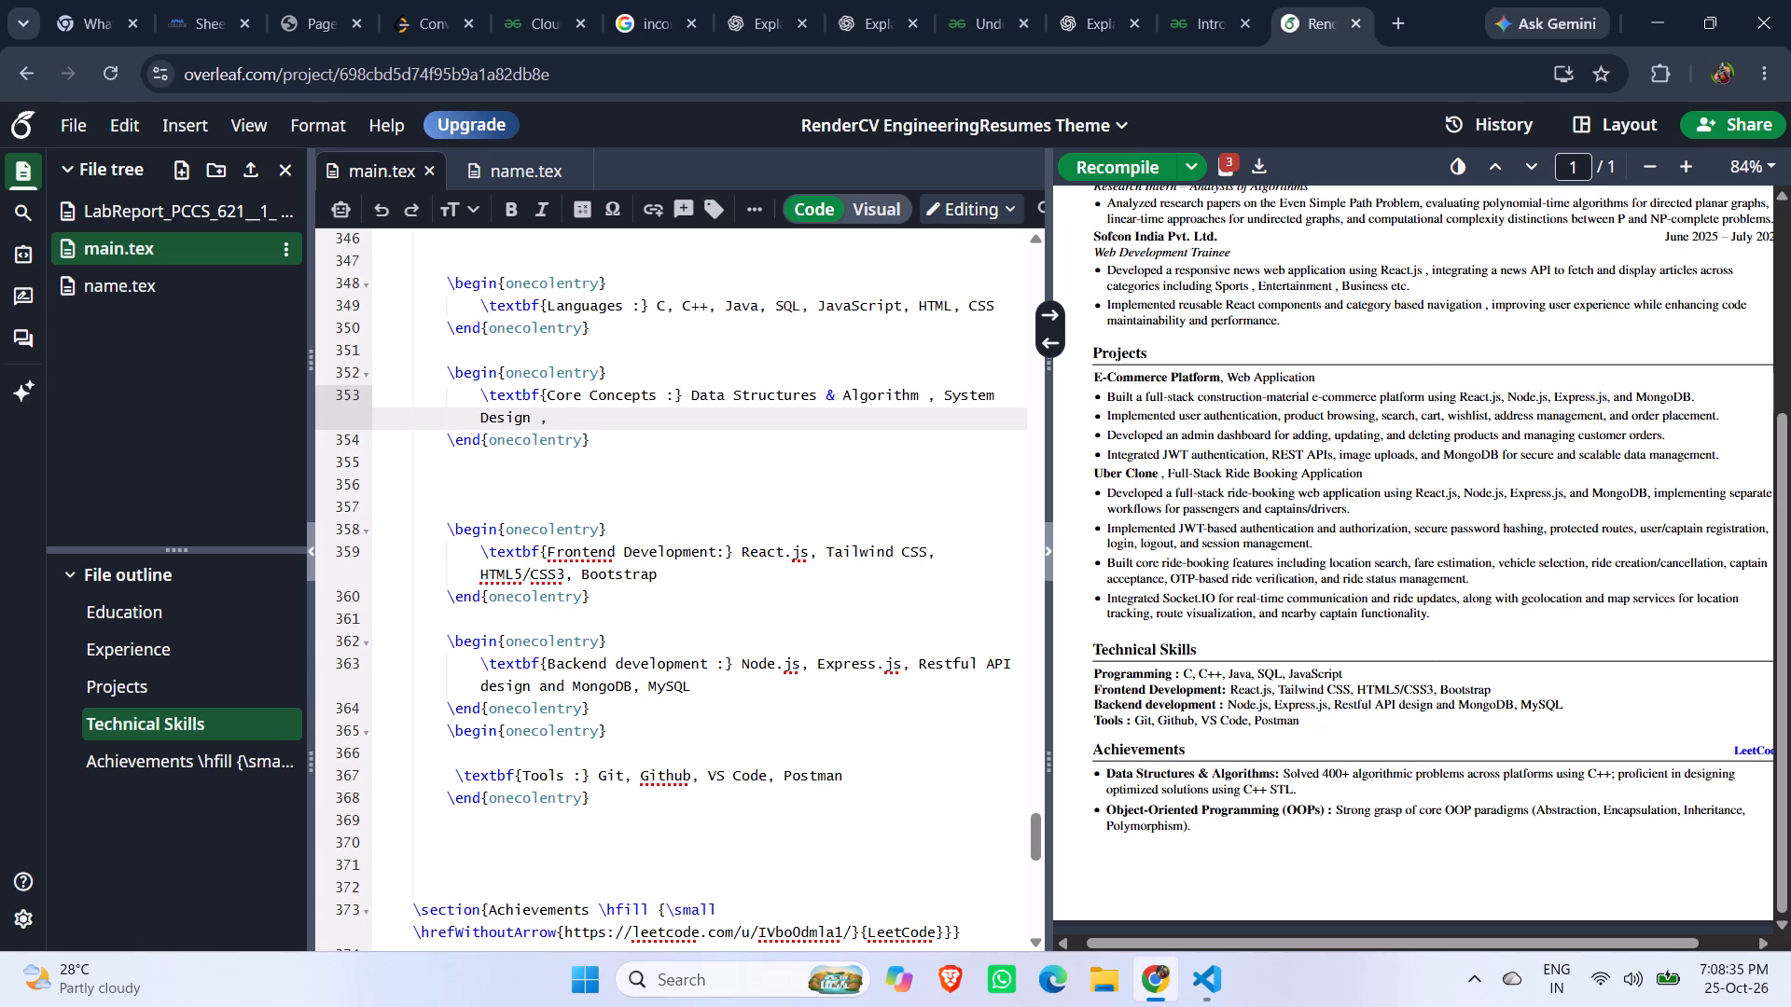
type("OO")
key("BackSpace")
type("bject")
key("space")
type("Oriented")
key("space")
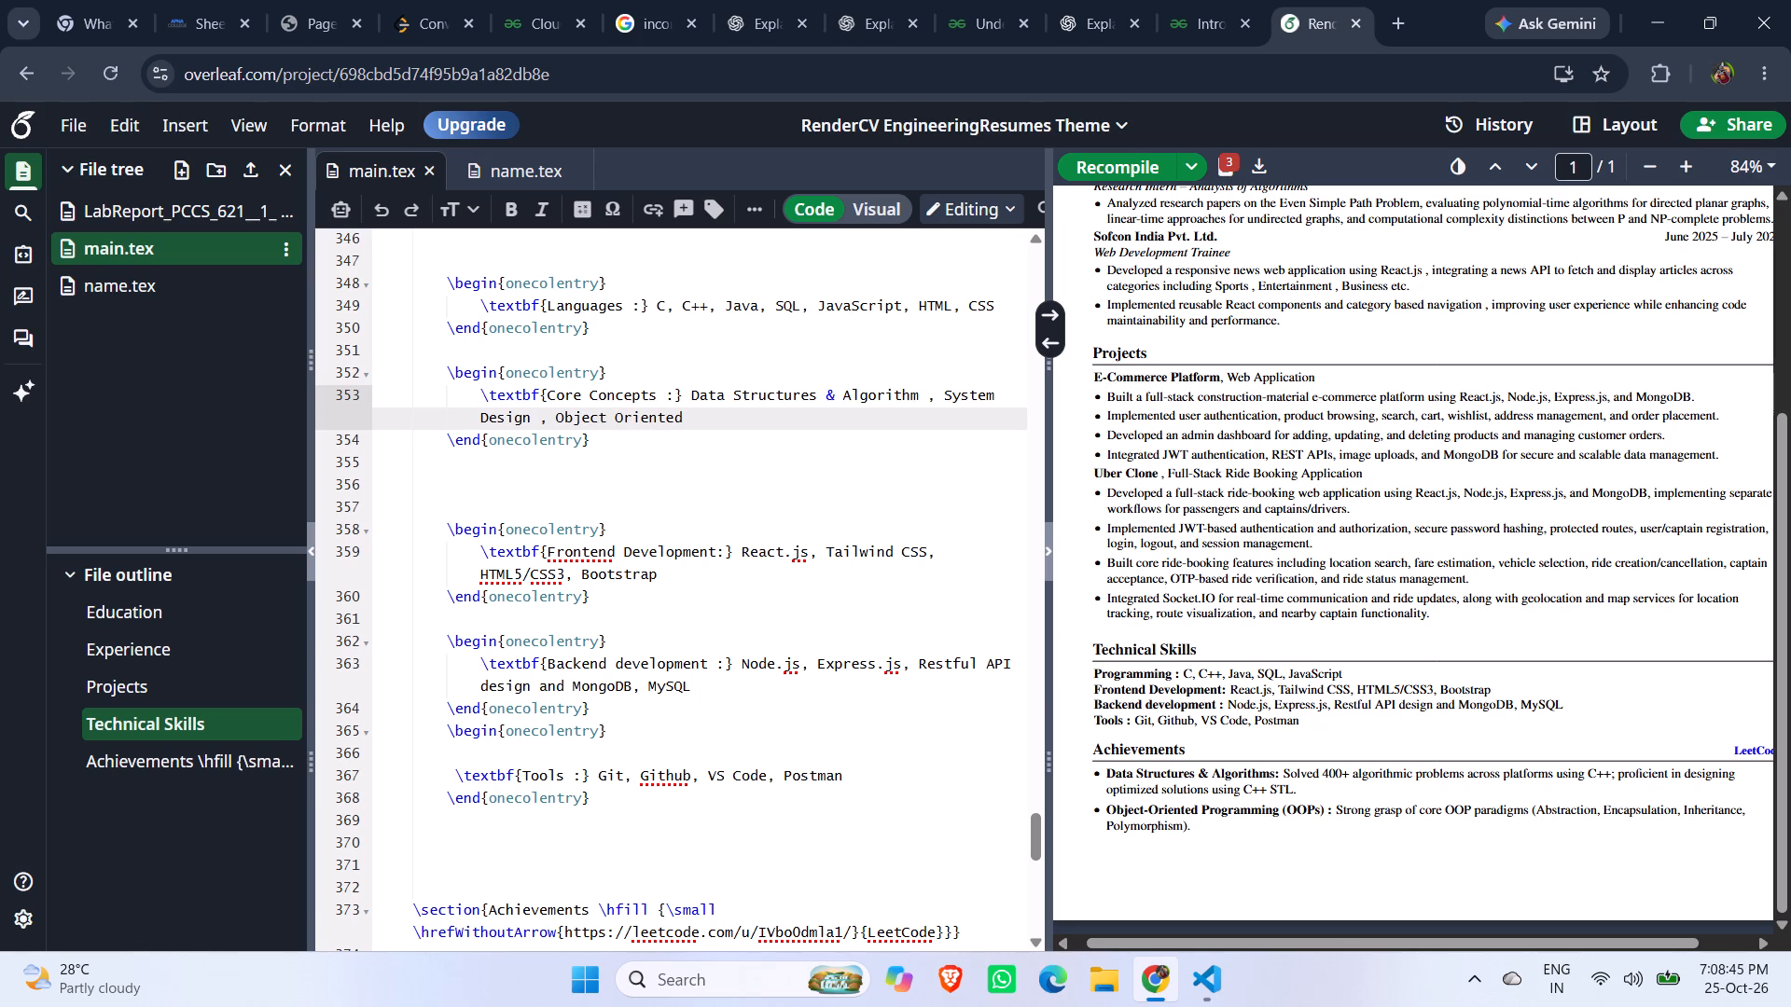
key("p")
key("BackSpace")
type("Programming")
key("space")
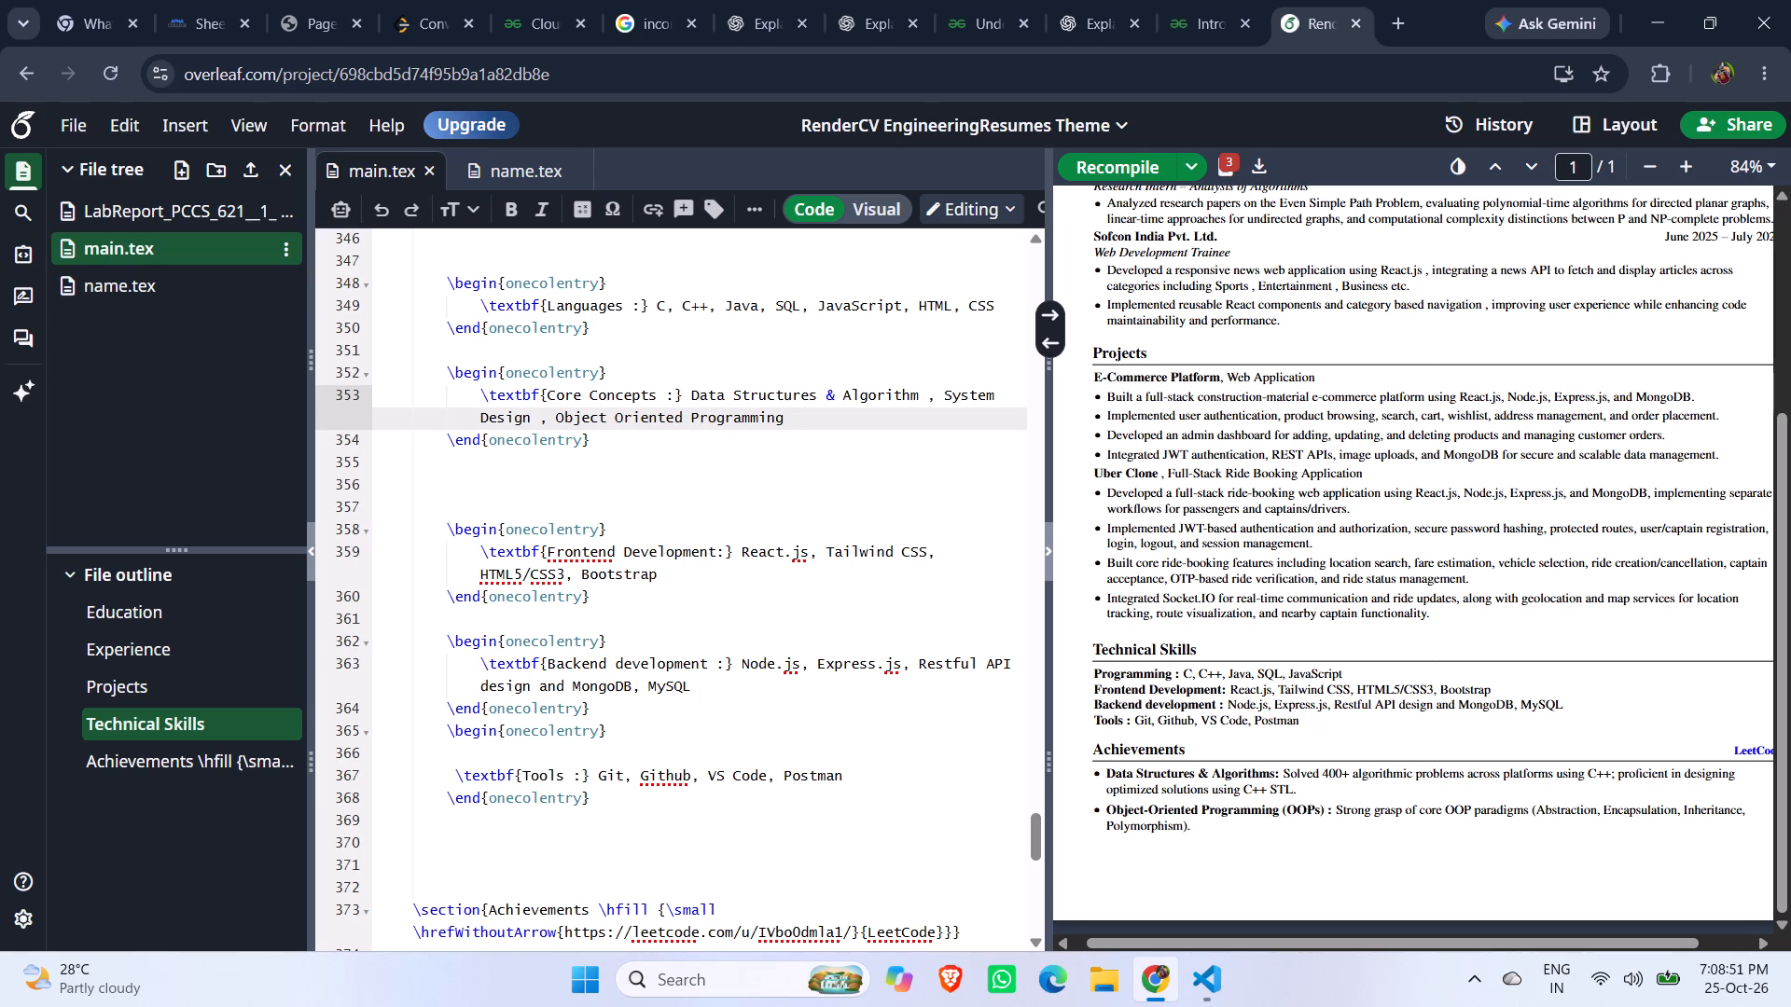
type(",")
key("space")
Complete the Core Concepts entry with "Operating System , DBMS , Computer Networks".
key("o")
key("BackSpace")
type("Operating S")
type("ystem ,")
key("space")
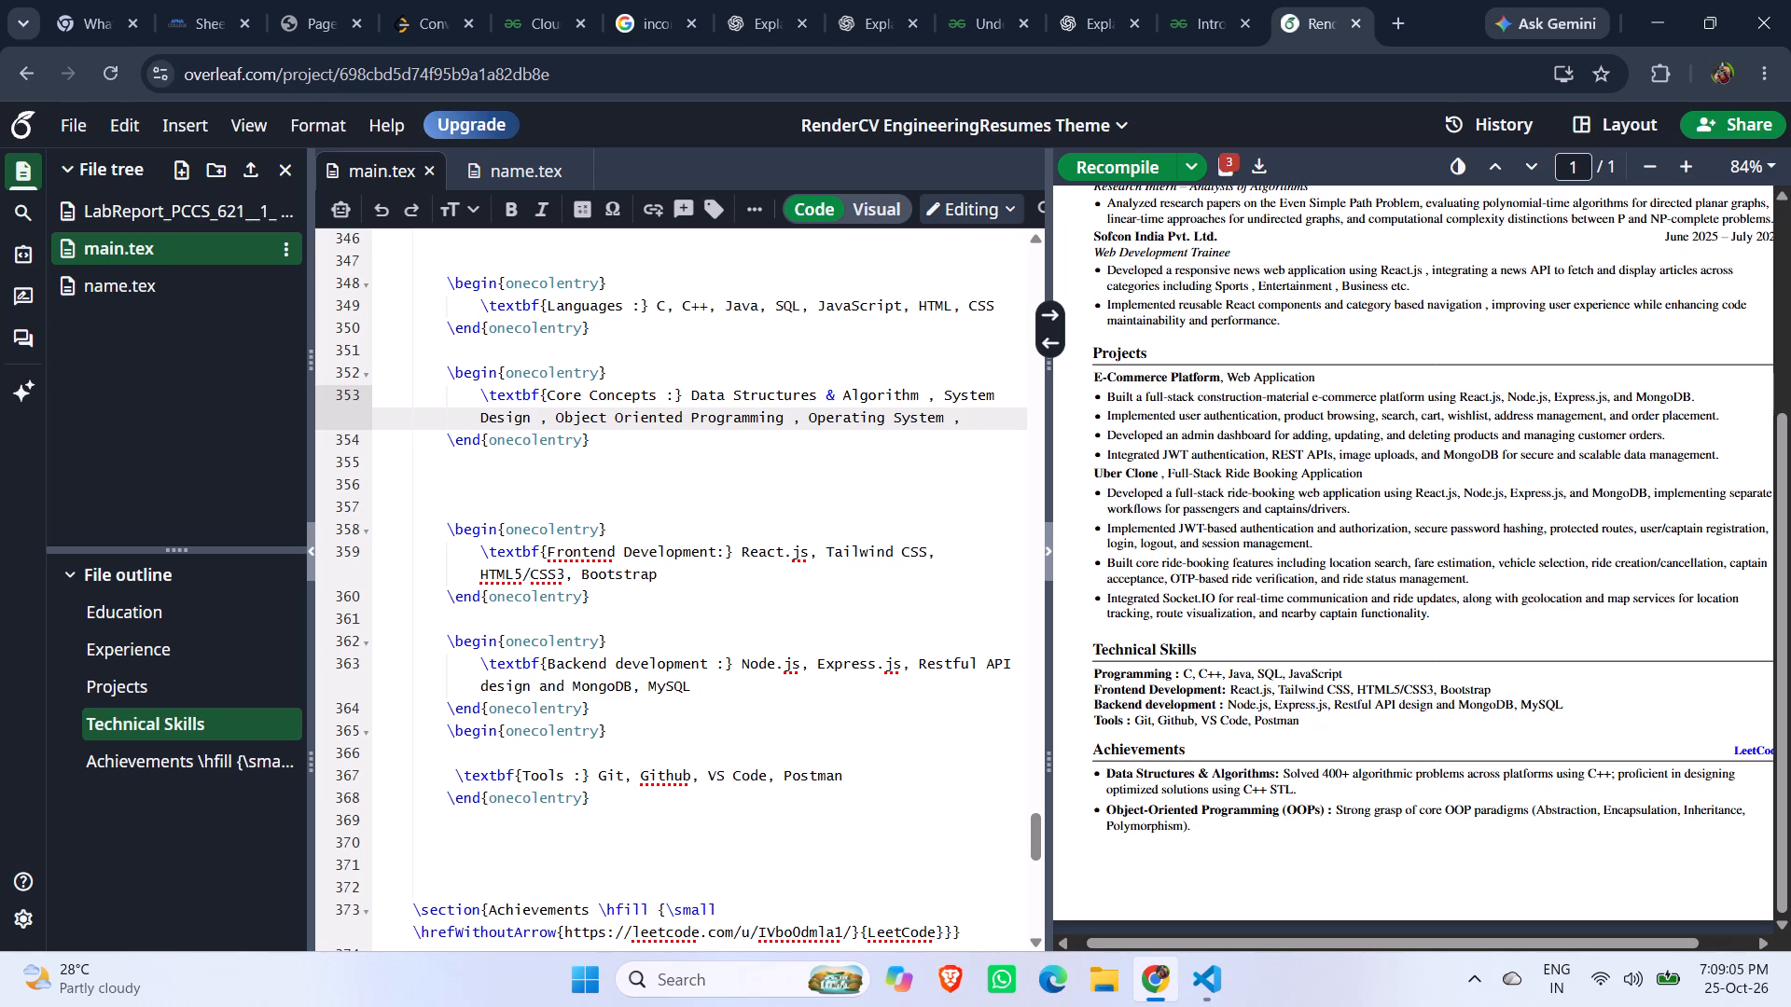
type("DBMS ,")
key("space")
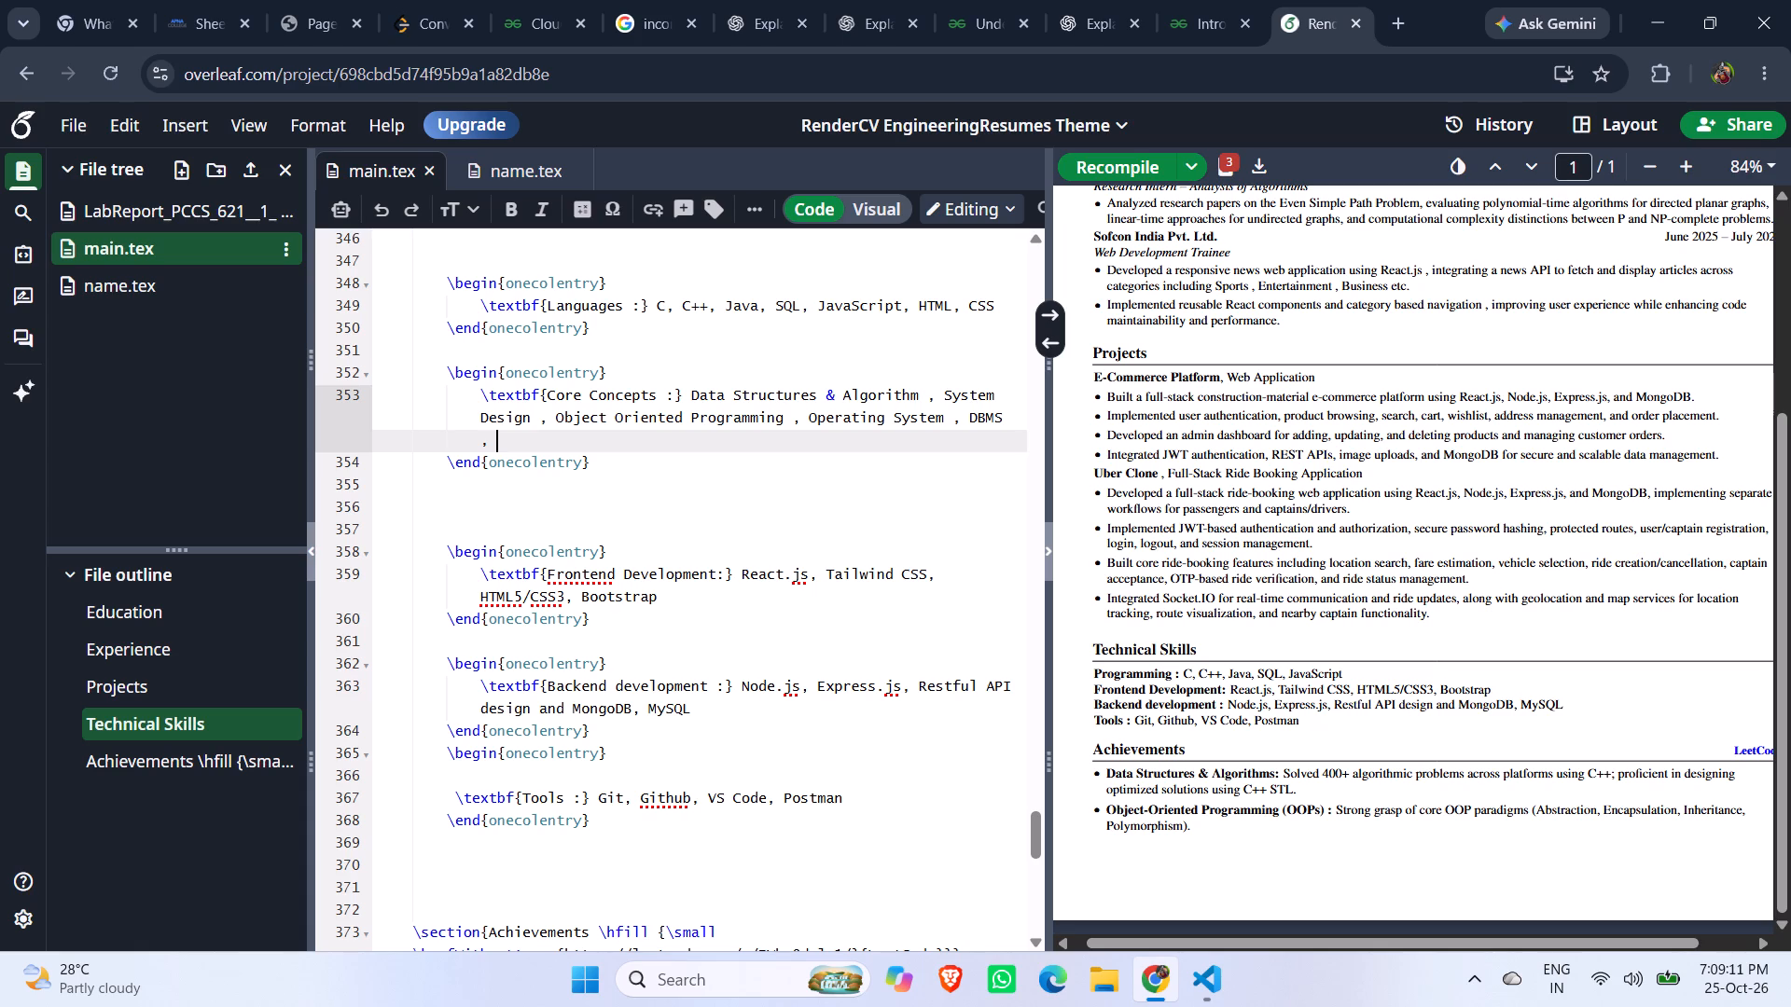
type("Cmp")
key("BackSpace")
key("BackSpace")
type("omp")
type("uter Network")
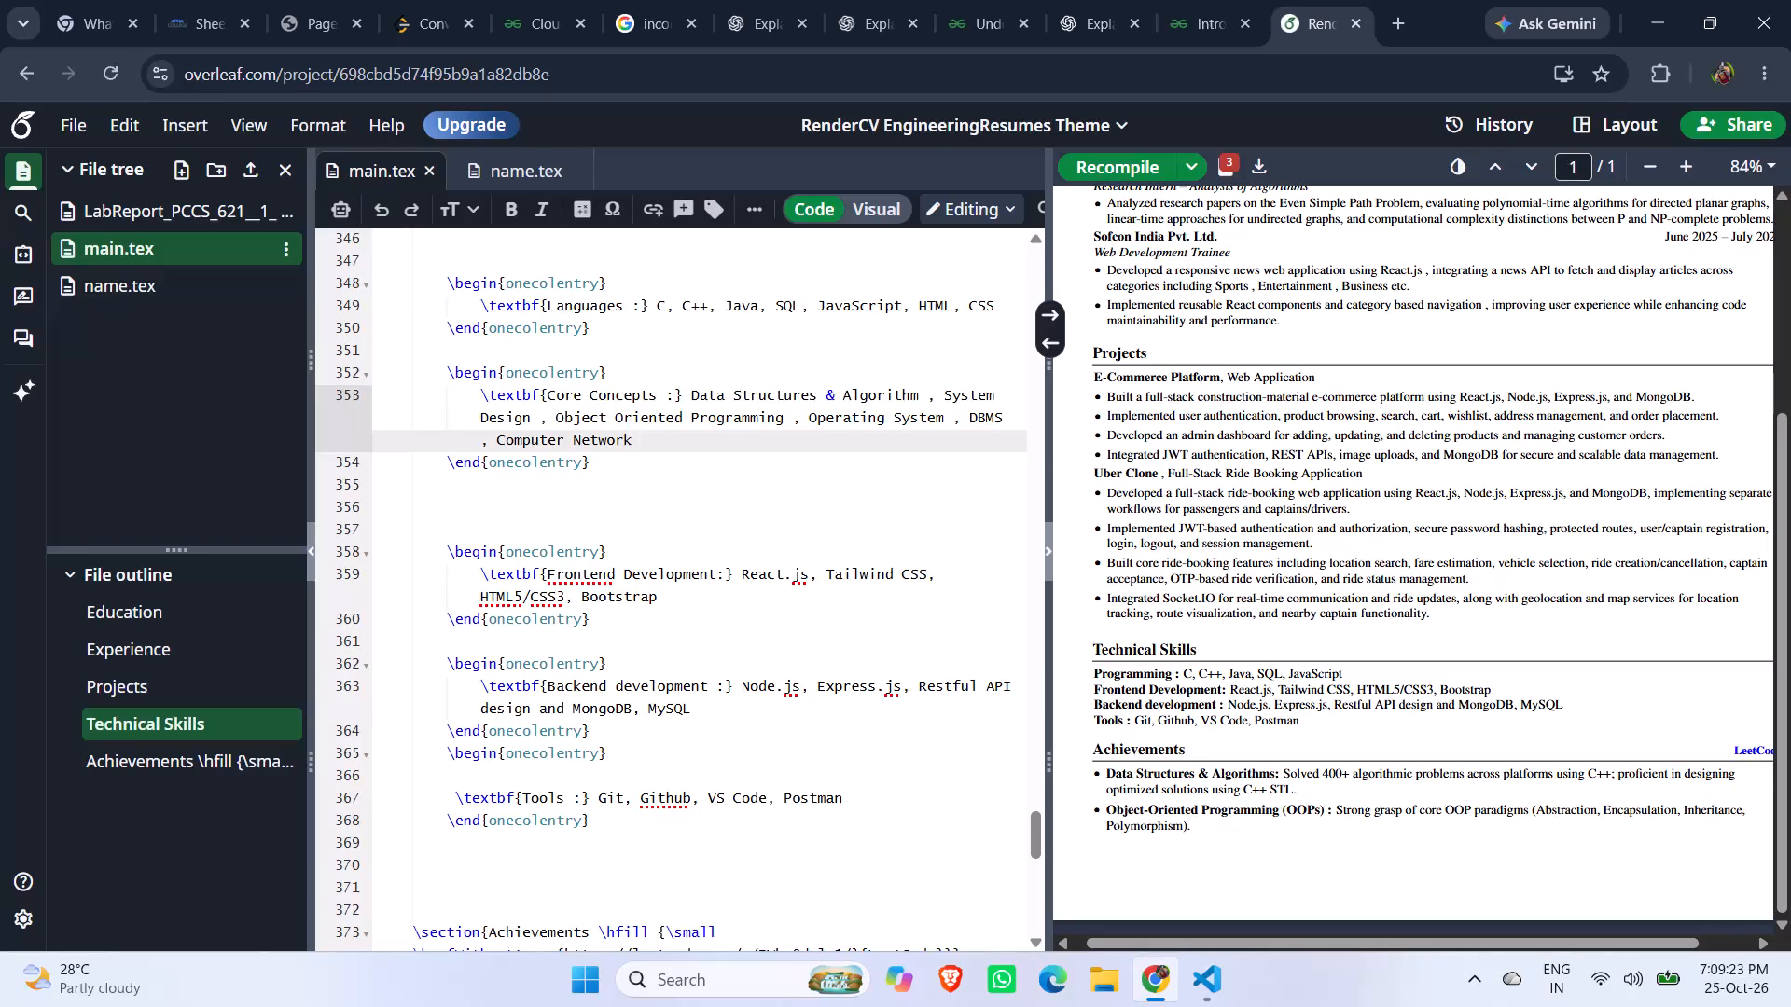
key("s")
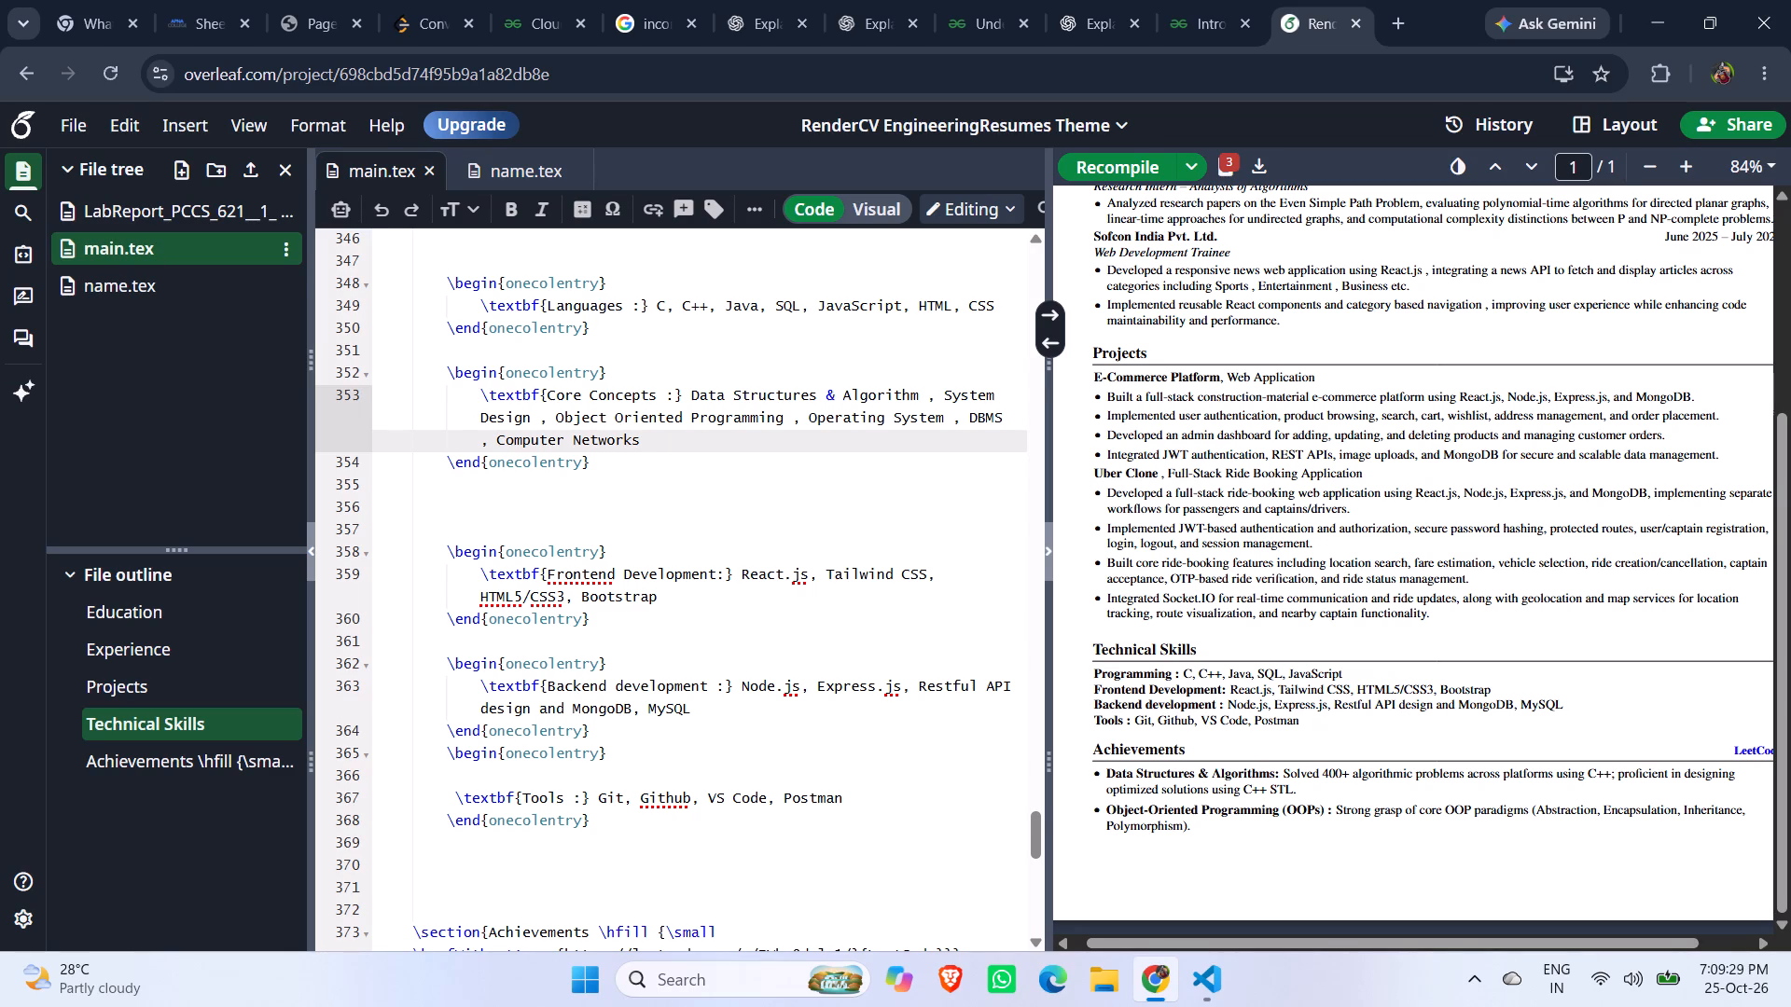
Change the bold Frontend Development label in the Technical Skills section to "Technologies:".
left_click_drag(548, 569, 715, 580)
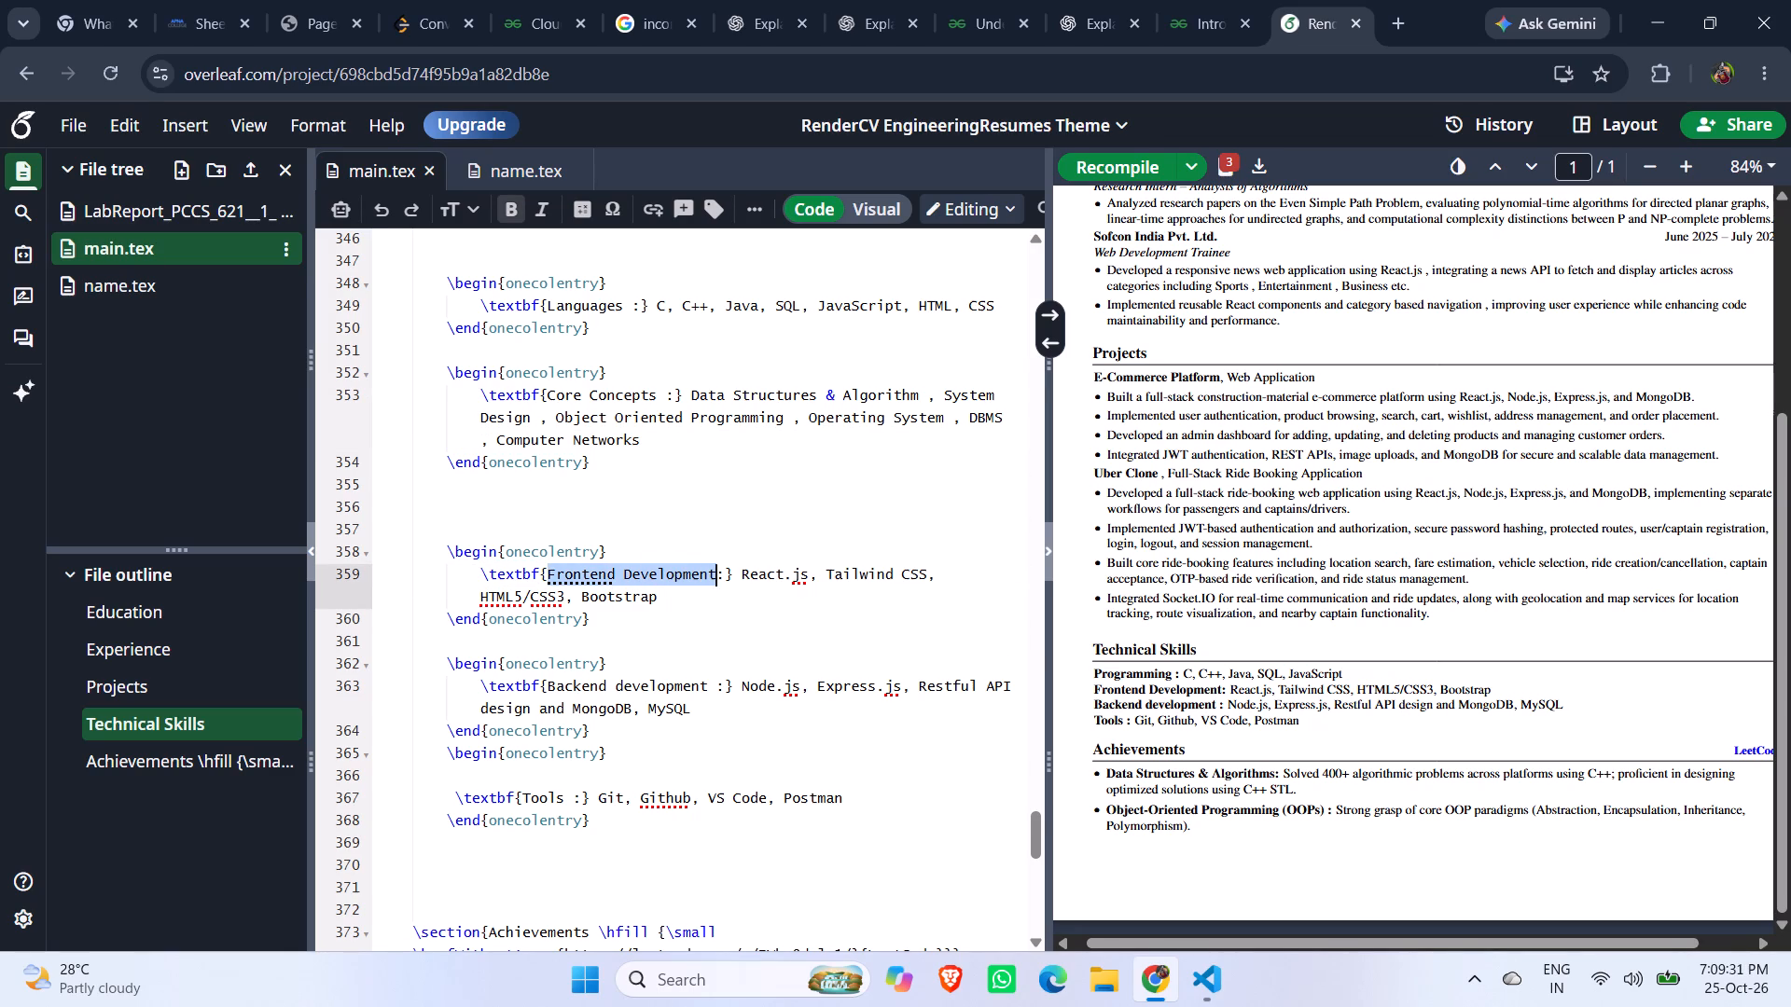
left_click_drag(715, 580, 729, 577)
key("Delete")
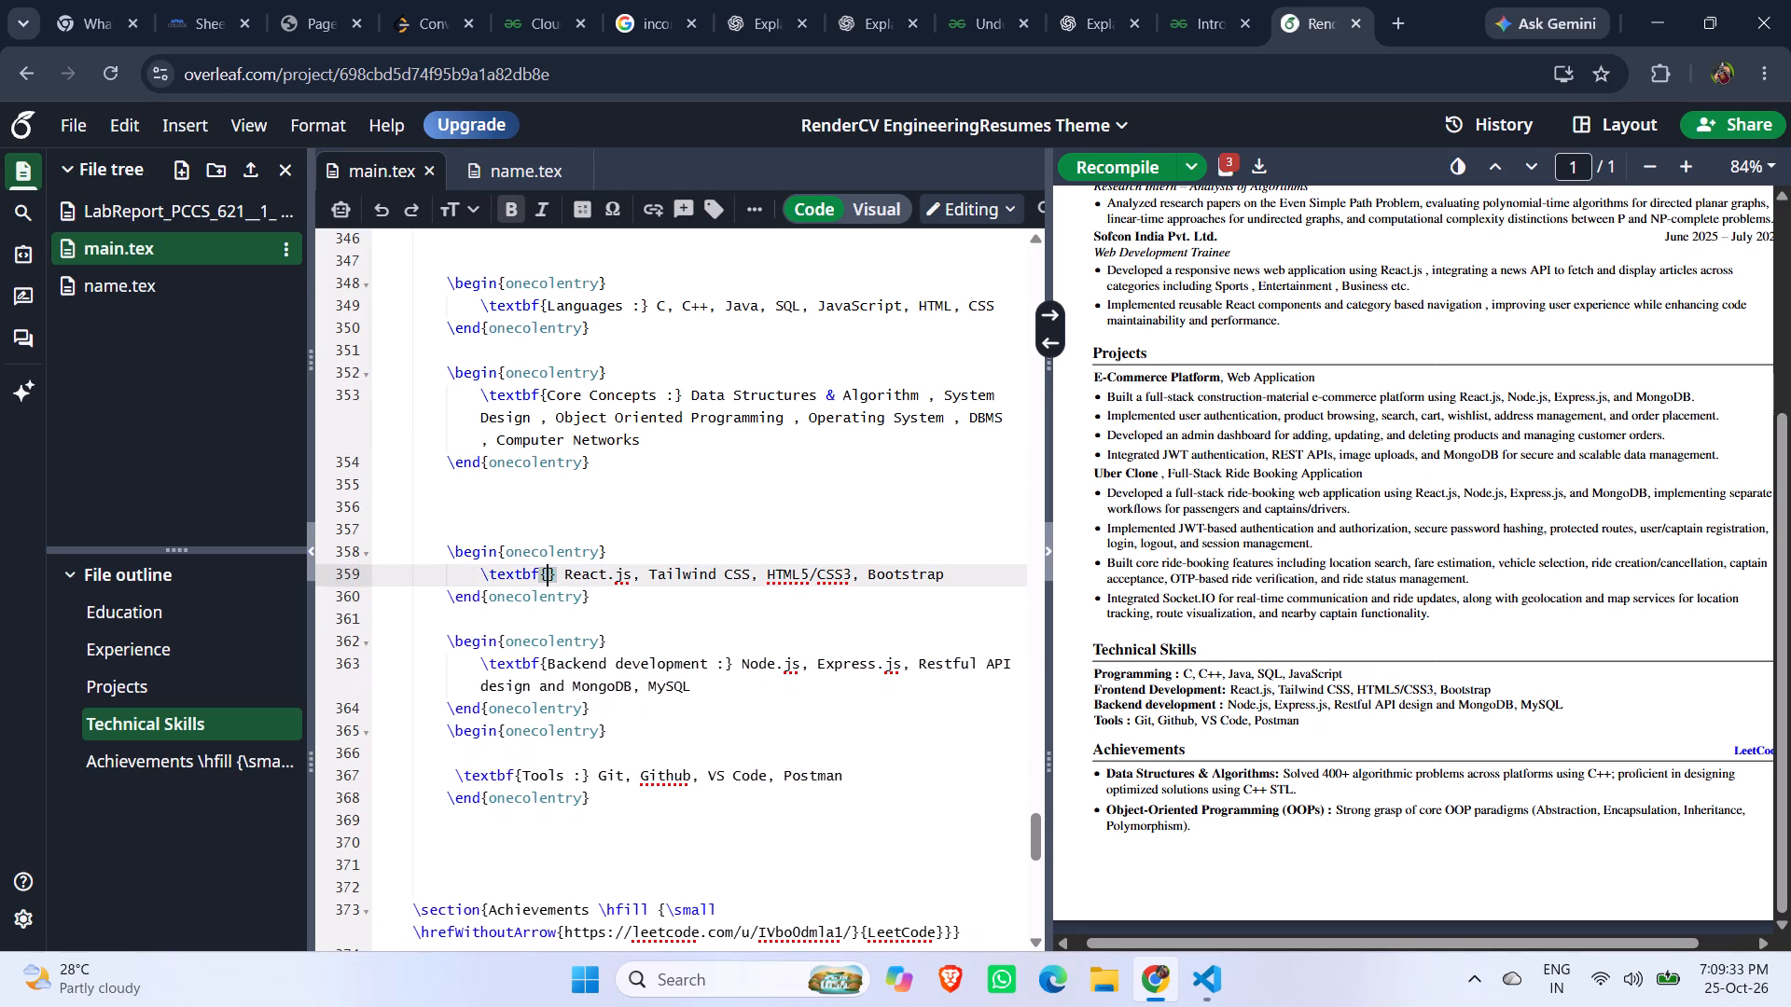
key("shift+t")
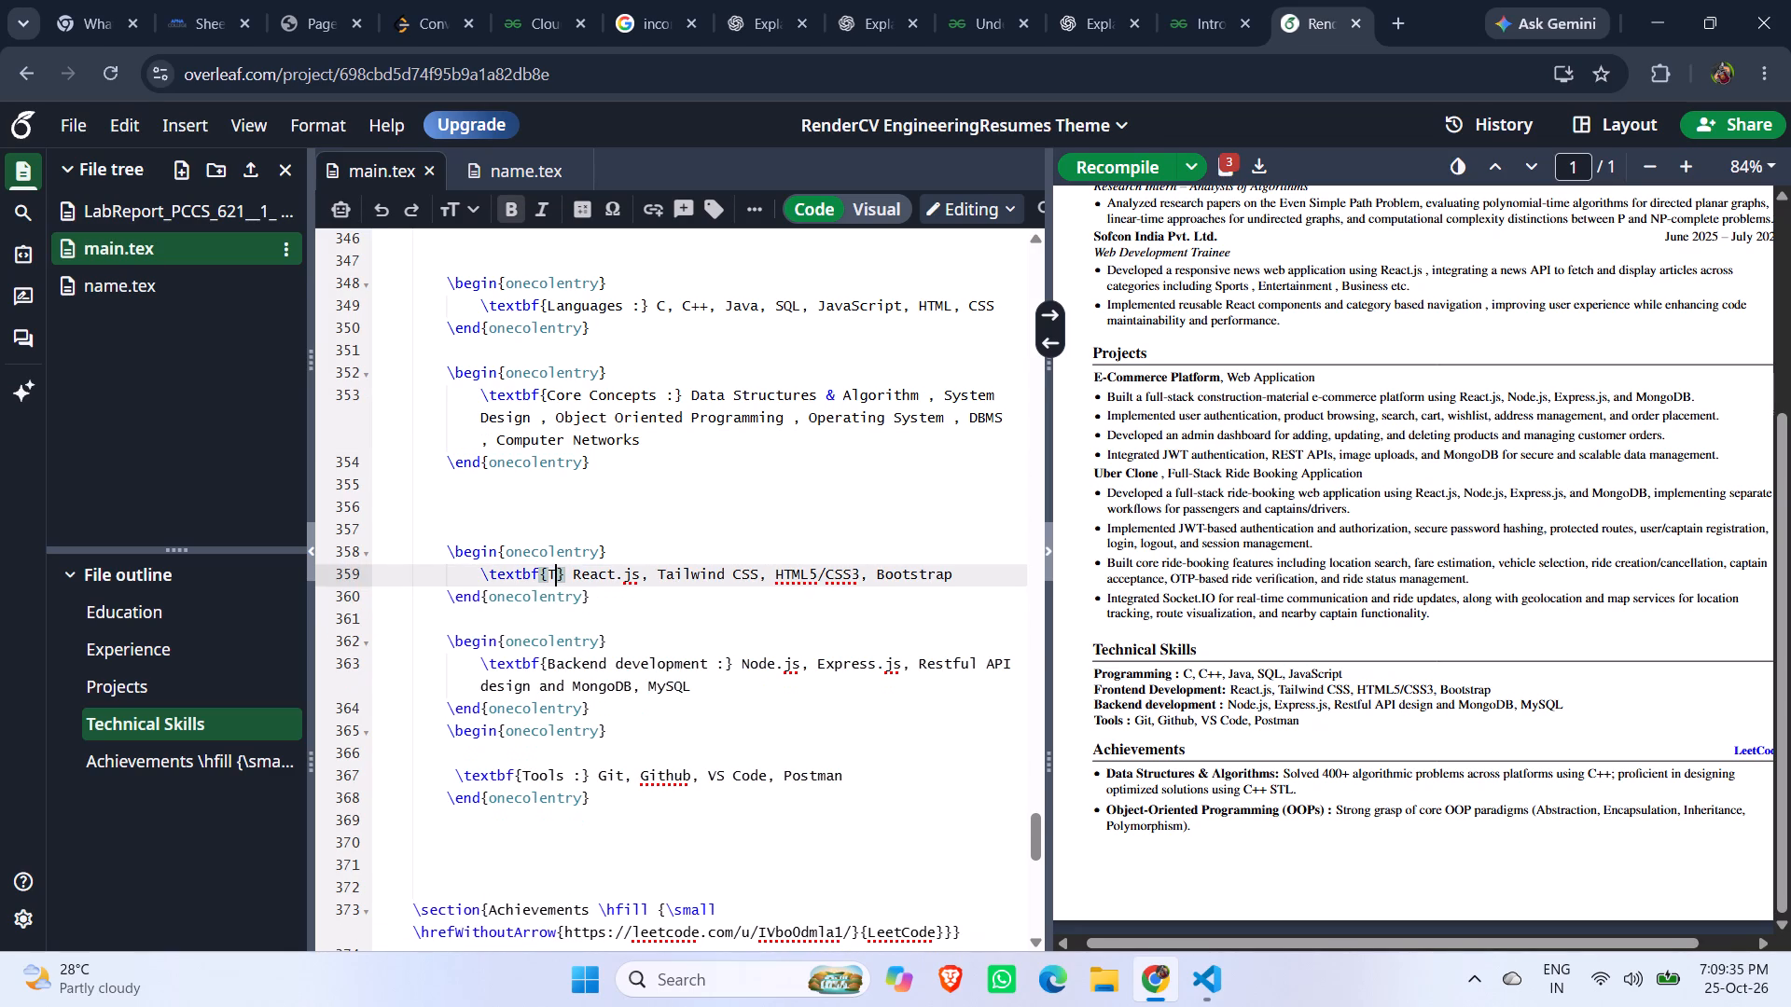
type("echnologies")
key("shift+colon")
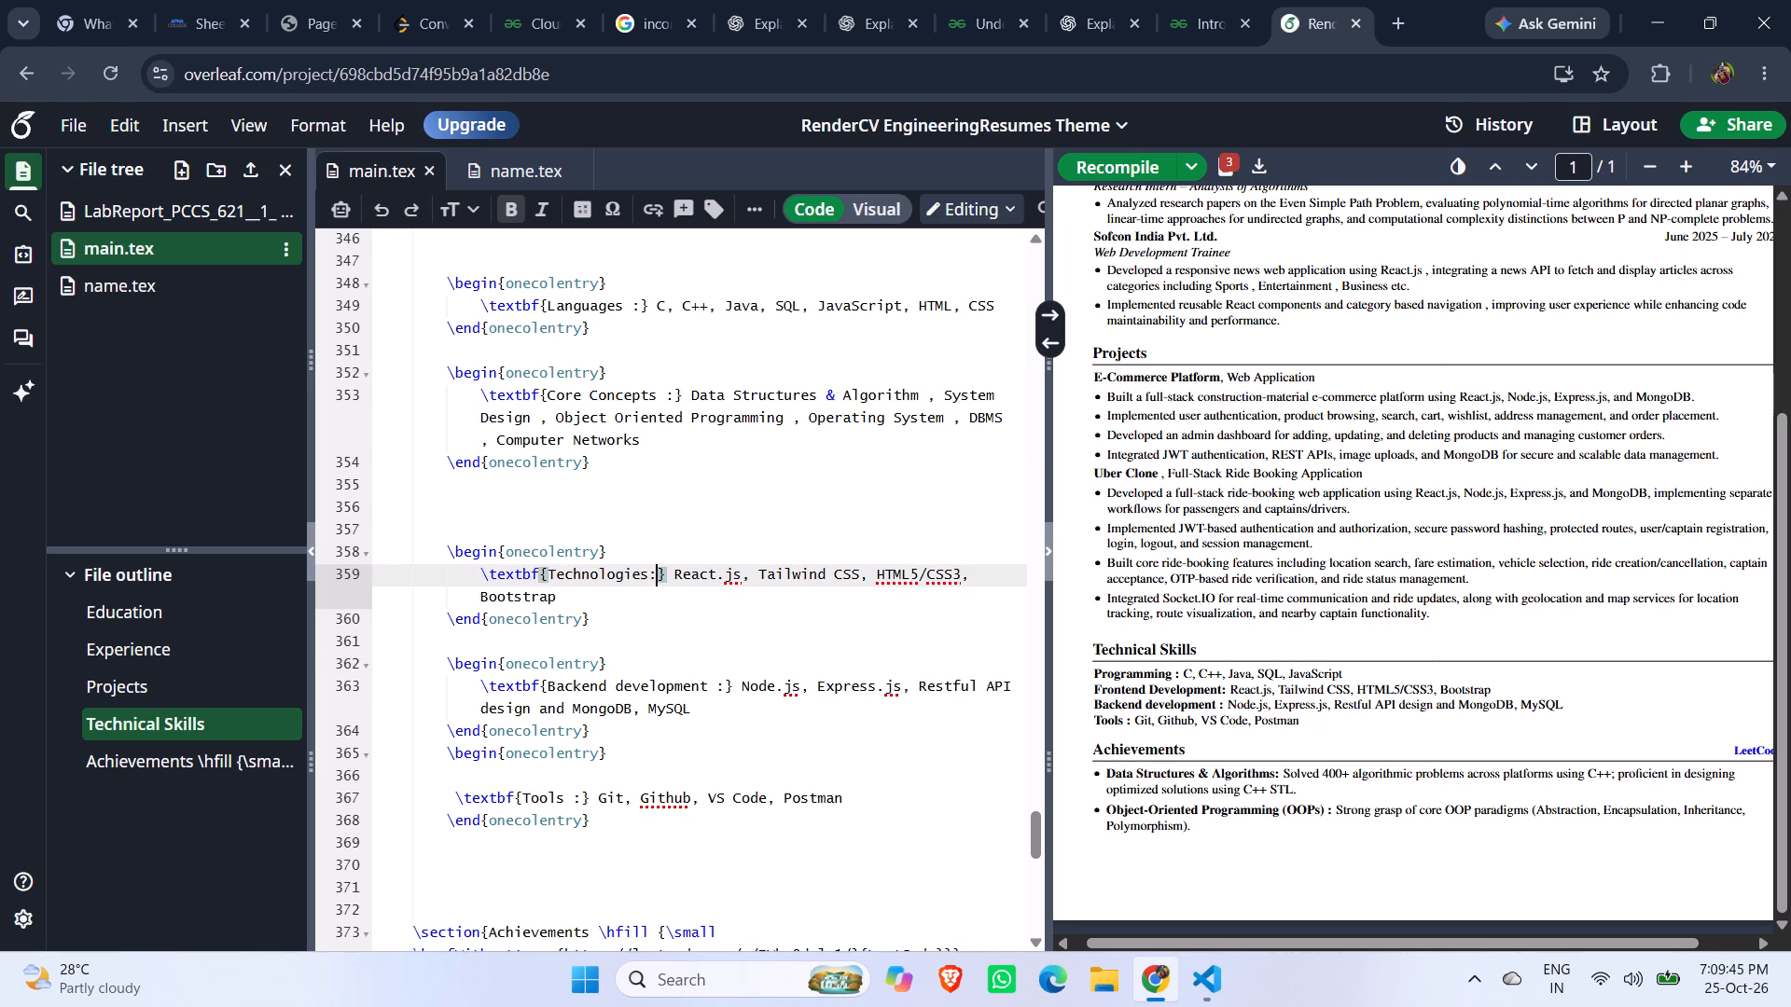
Shorten React.js to "React" in the Technologies entry and insert "Node.js , Express.js" after its comma.
left_click(743, 570)
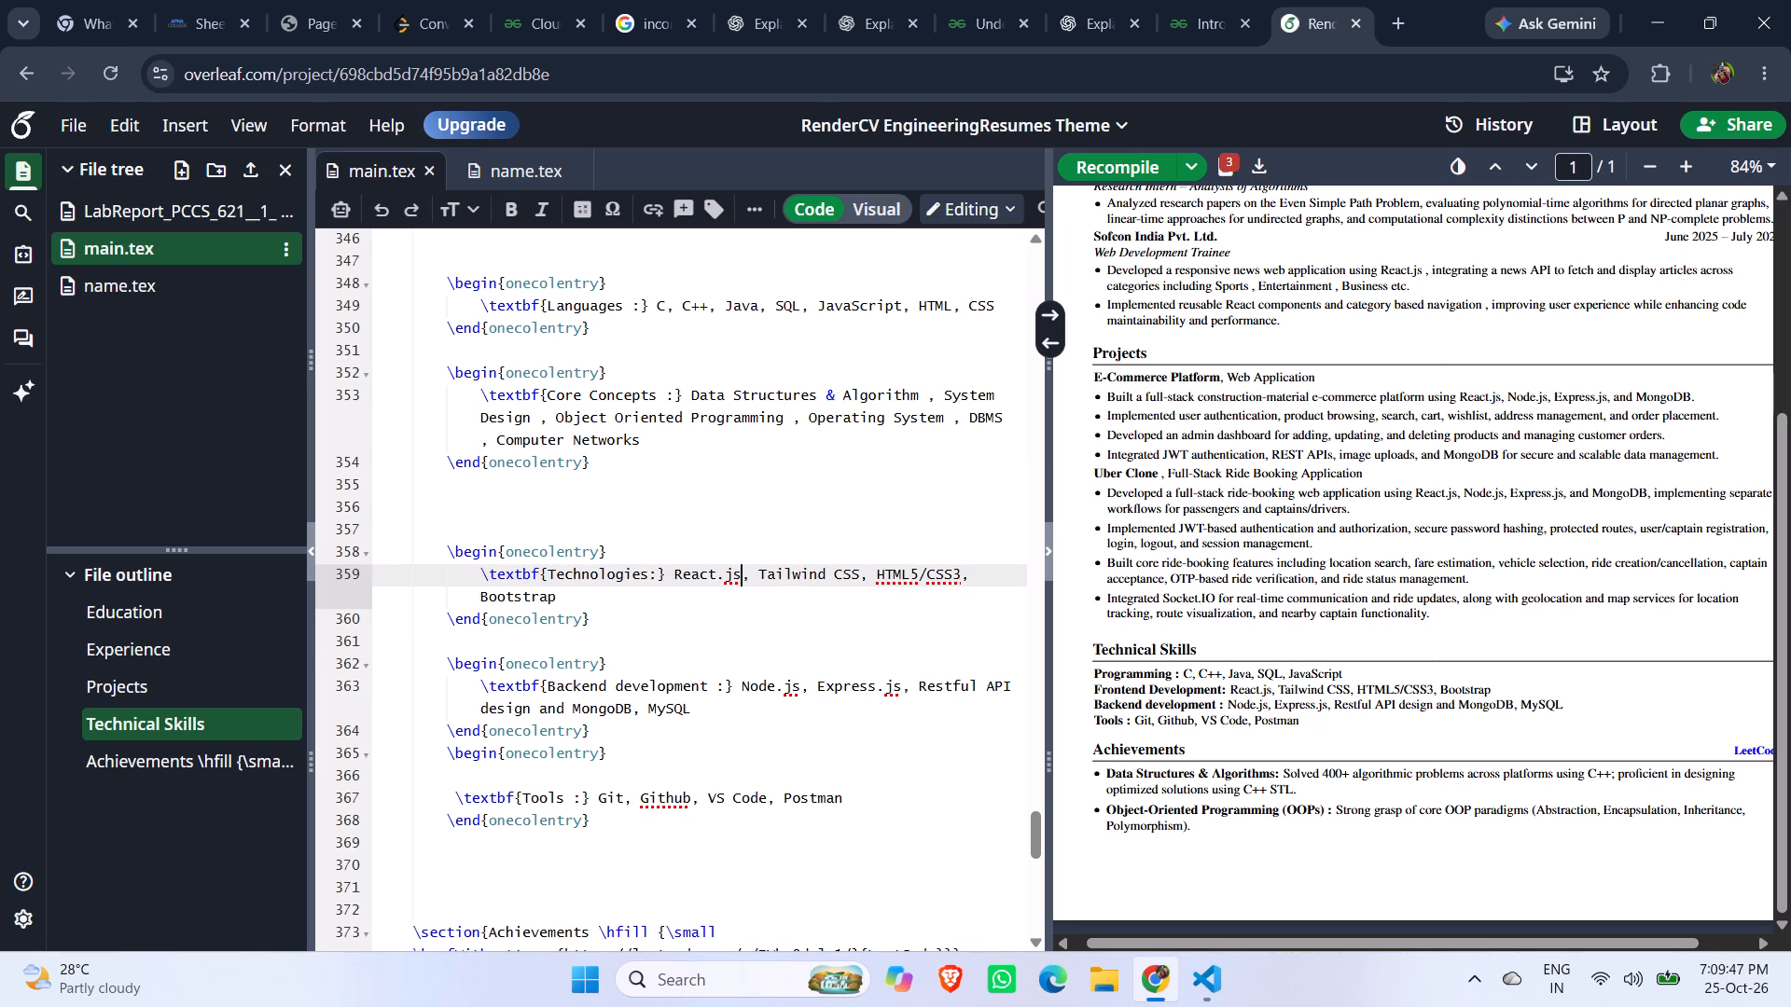
key("BackSpace")
key("BackSpace")
key("BackSpace")
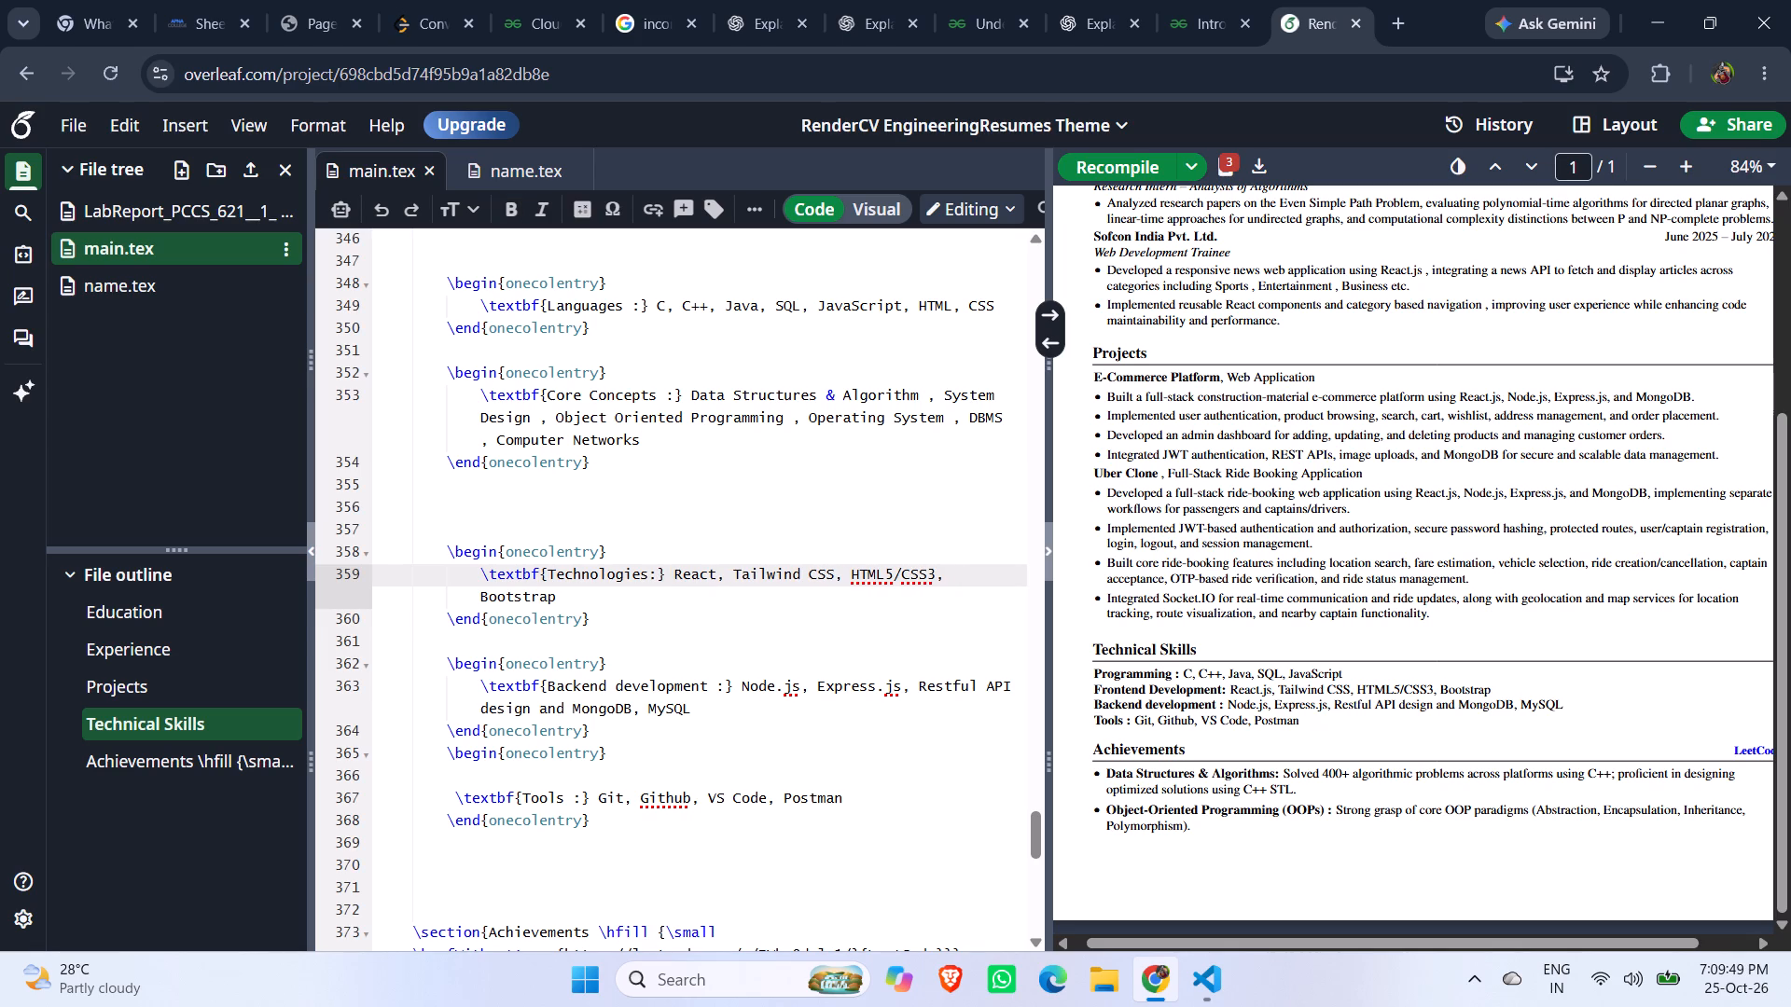
key("Right")
key("space")
type("Node")
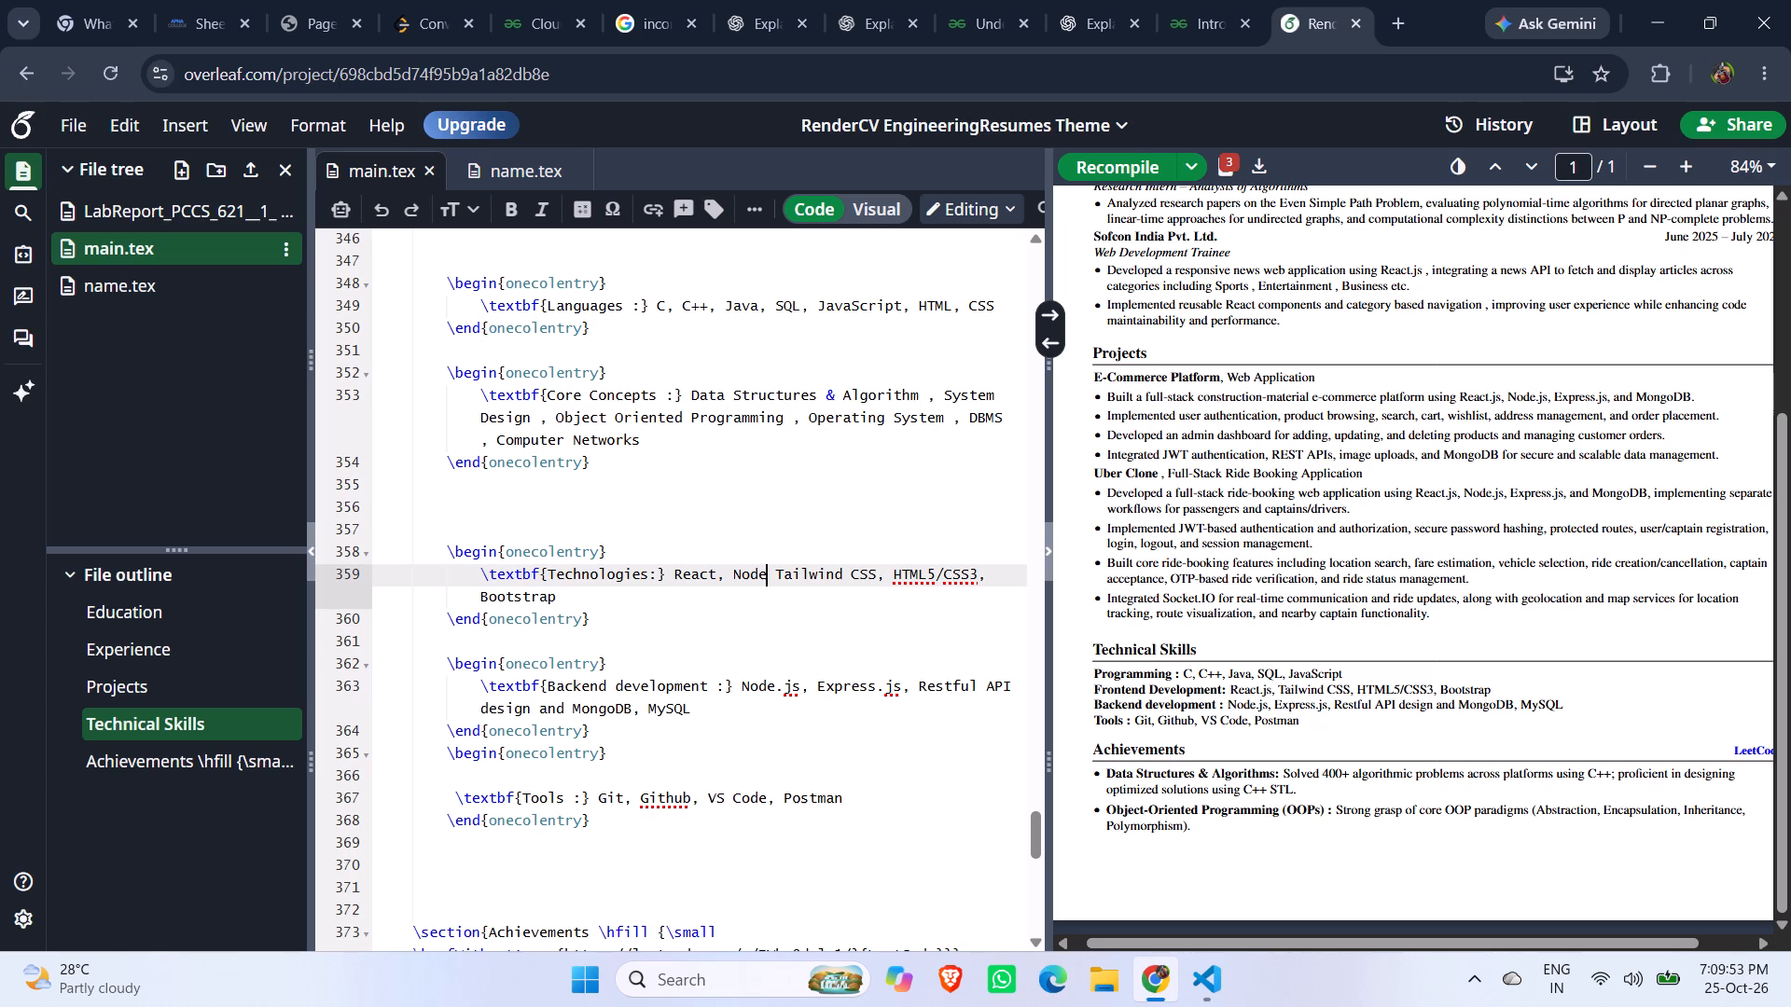
type(".js ,")
key("space")
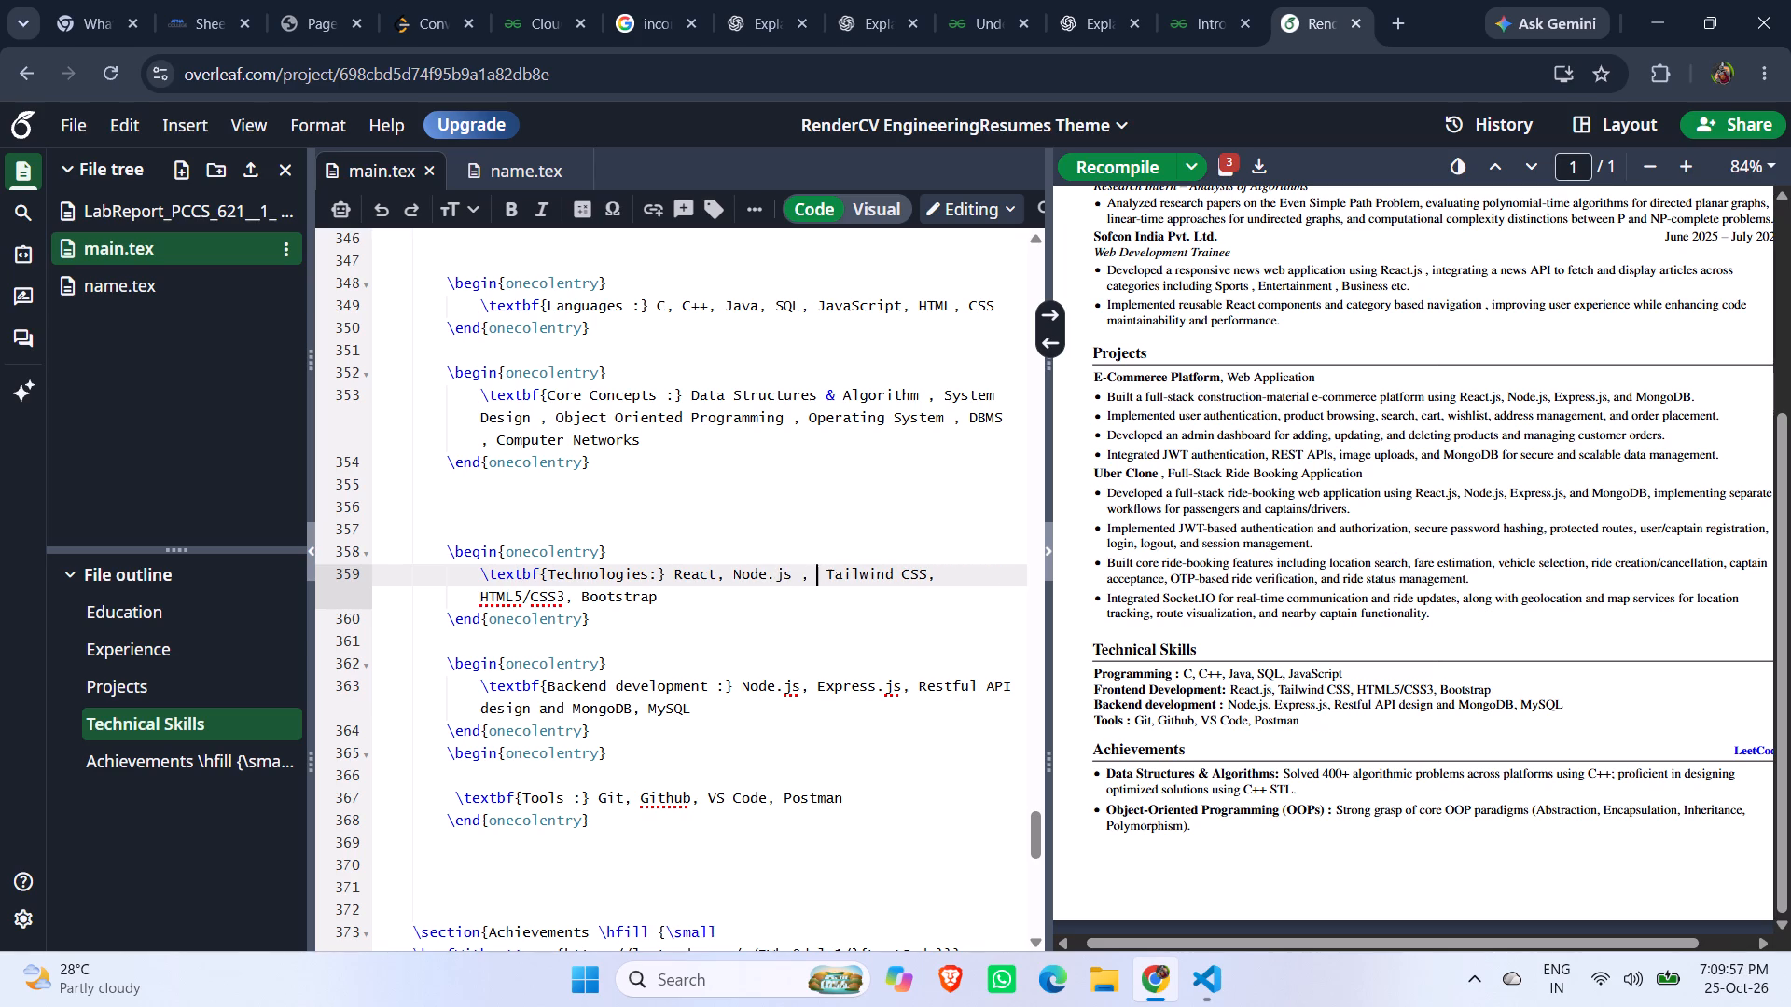
type("Express.js")
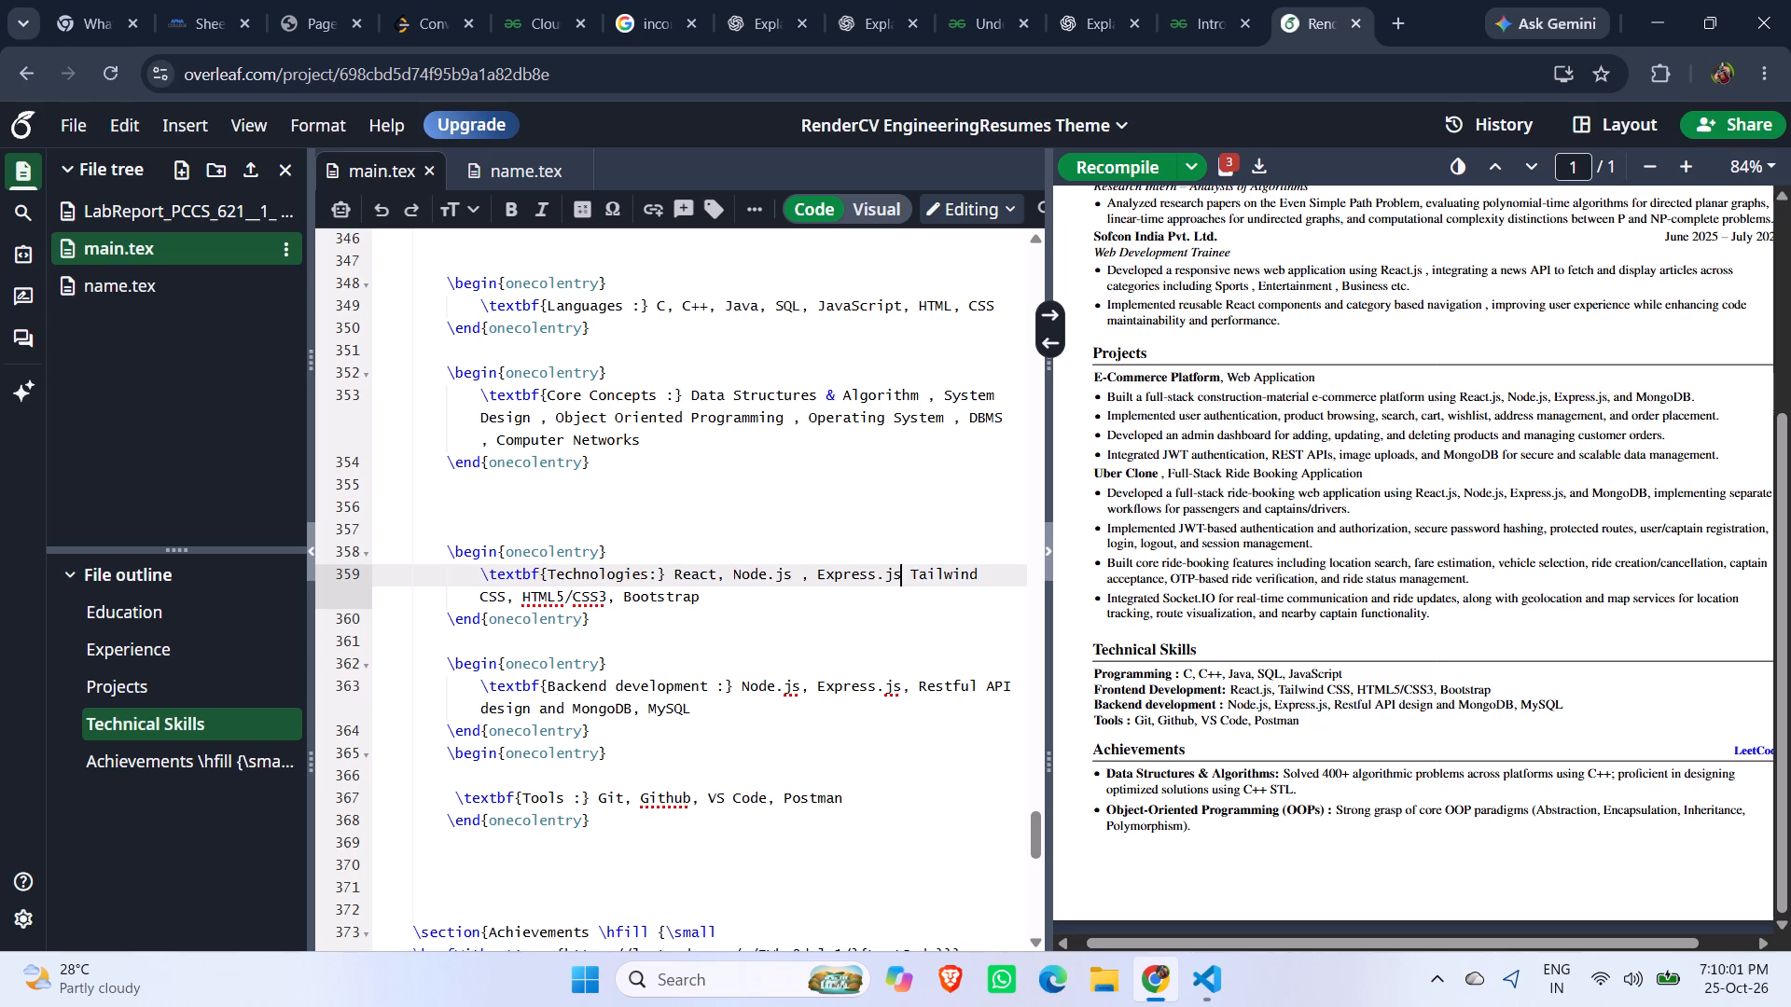
Remove Tailwind CSS and HTML5/CSS3 from the Technologies entry, so that Express.js is directly followed by the comma before Bootstrap.
key("Delete")
key("Delete")
key("Delete")
key("Delete")
key("Delete")
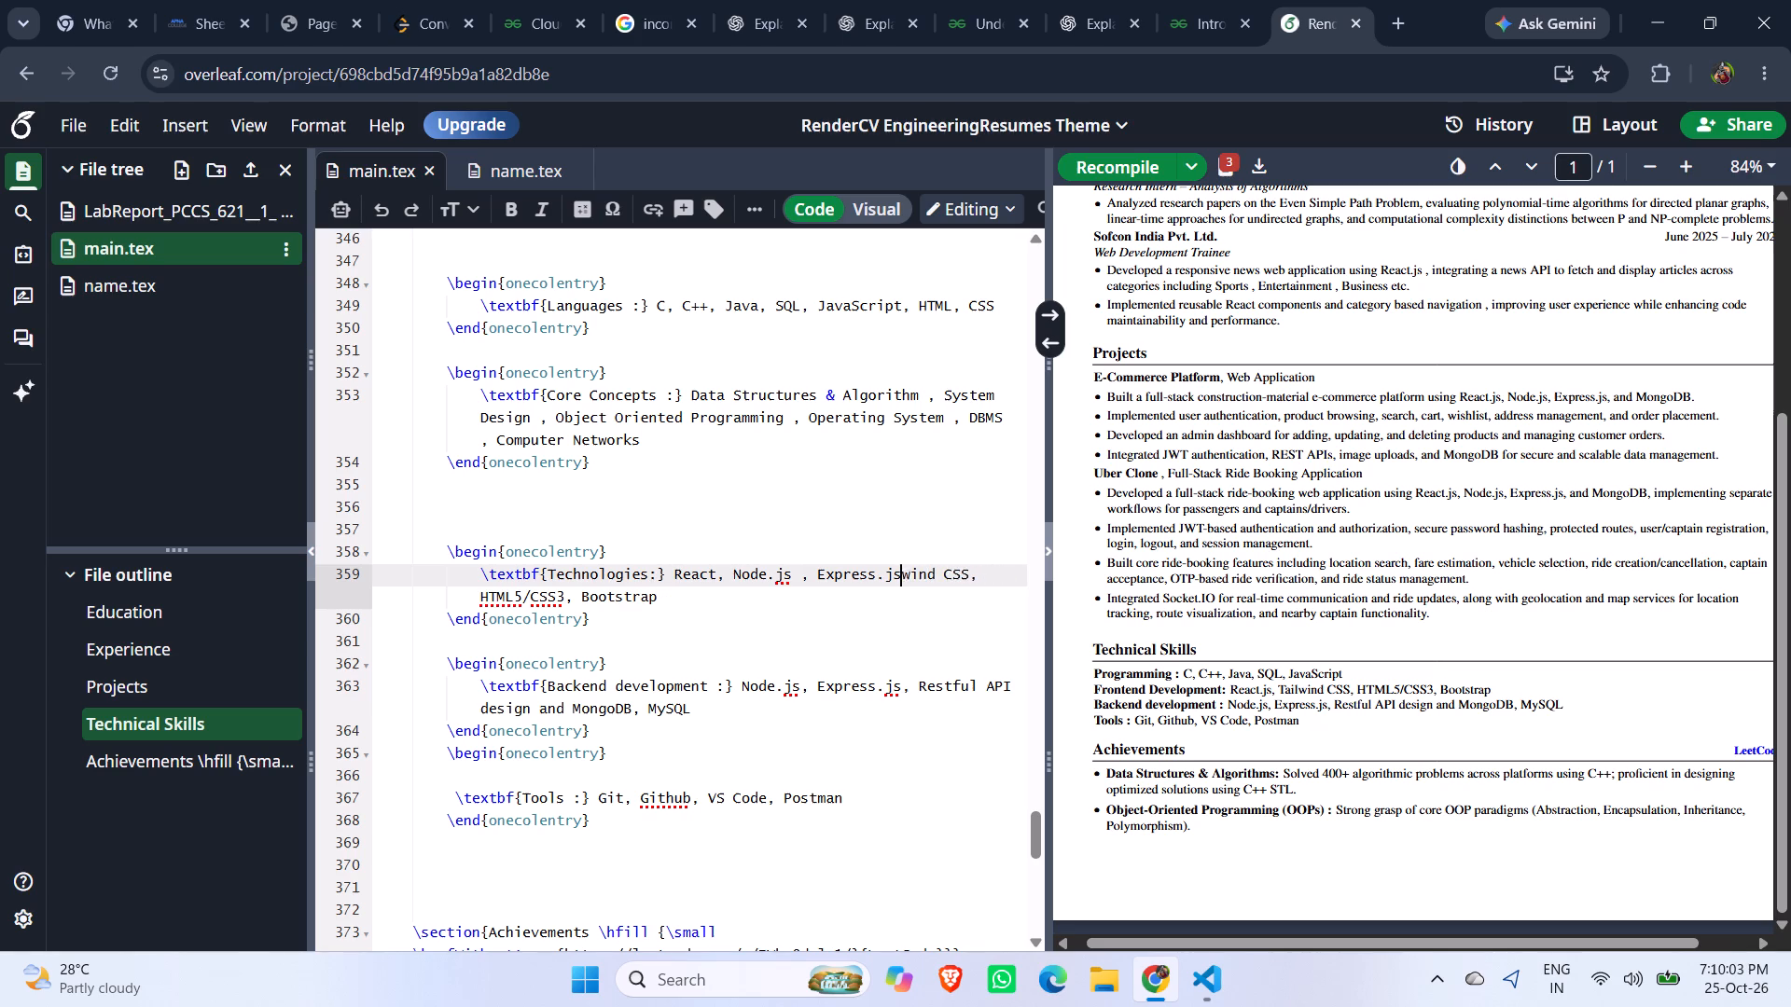
key("Delete")
key("Delete")
key("Delete")
key("Delete")
key("Delete")
key("Delete")
key("Delete")
key("Delete")
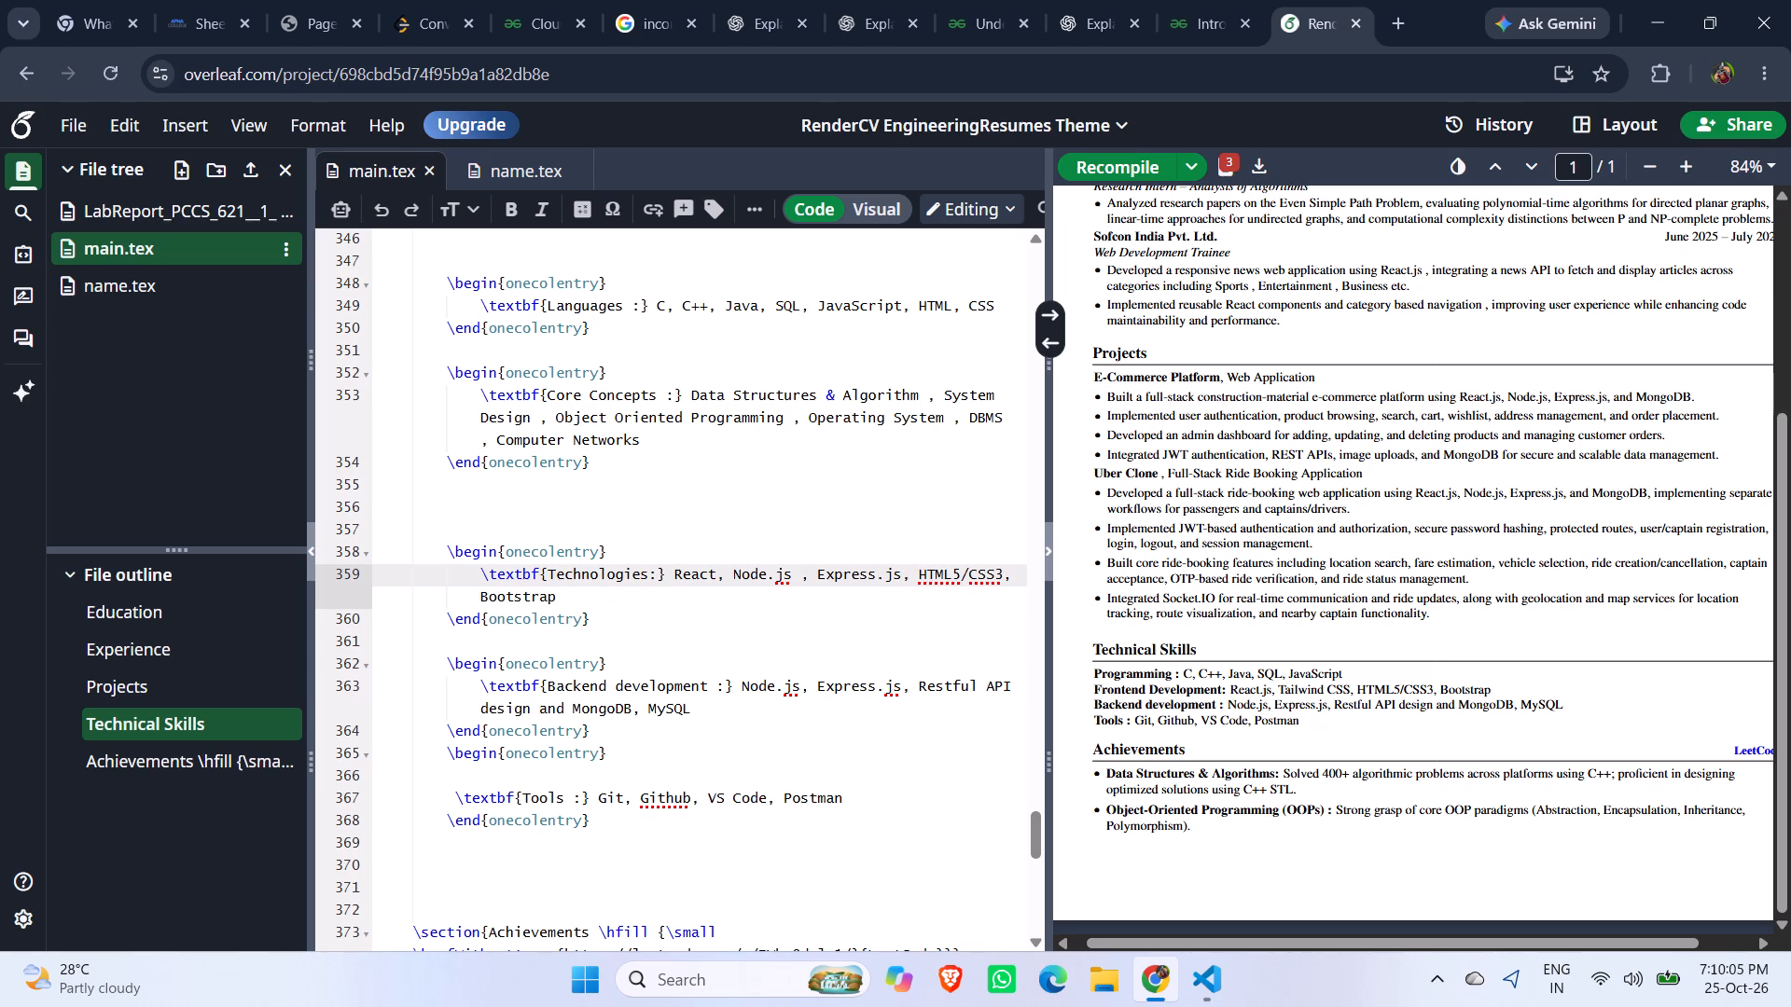
key("Delete")
key("Delete")
key("Delete")
key("Delete")
key("Delete")
key("Delete")
key("Delete")
key("Delete")
key("Delete")
key("Delete")
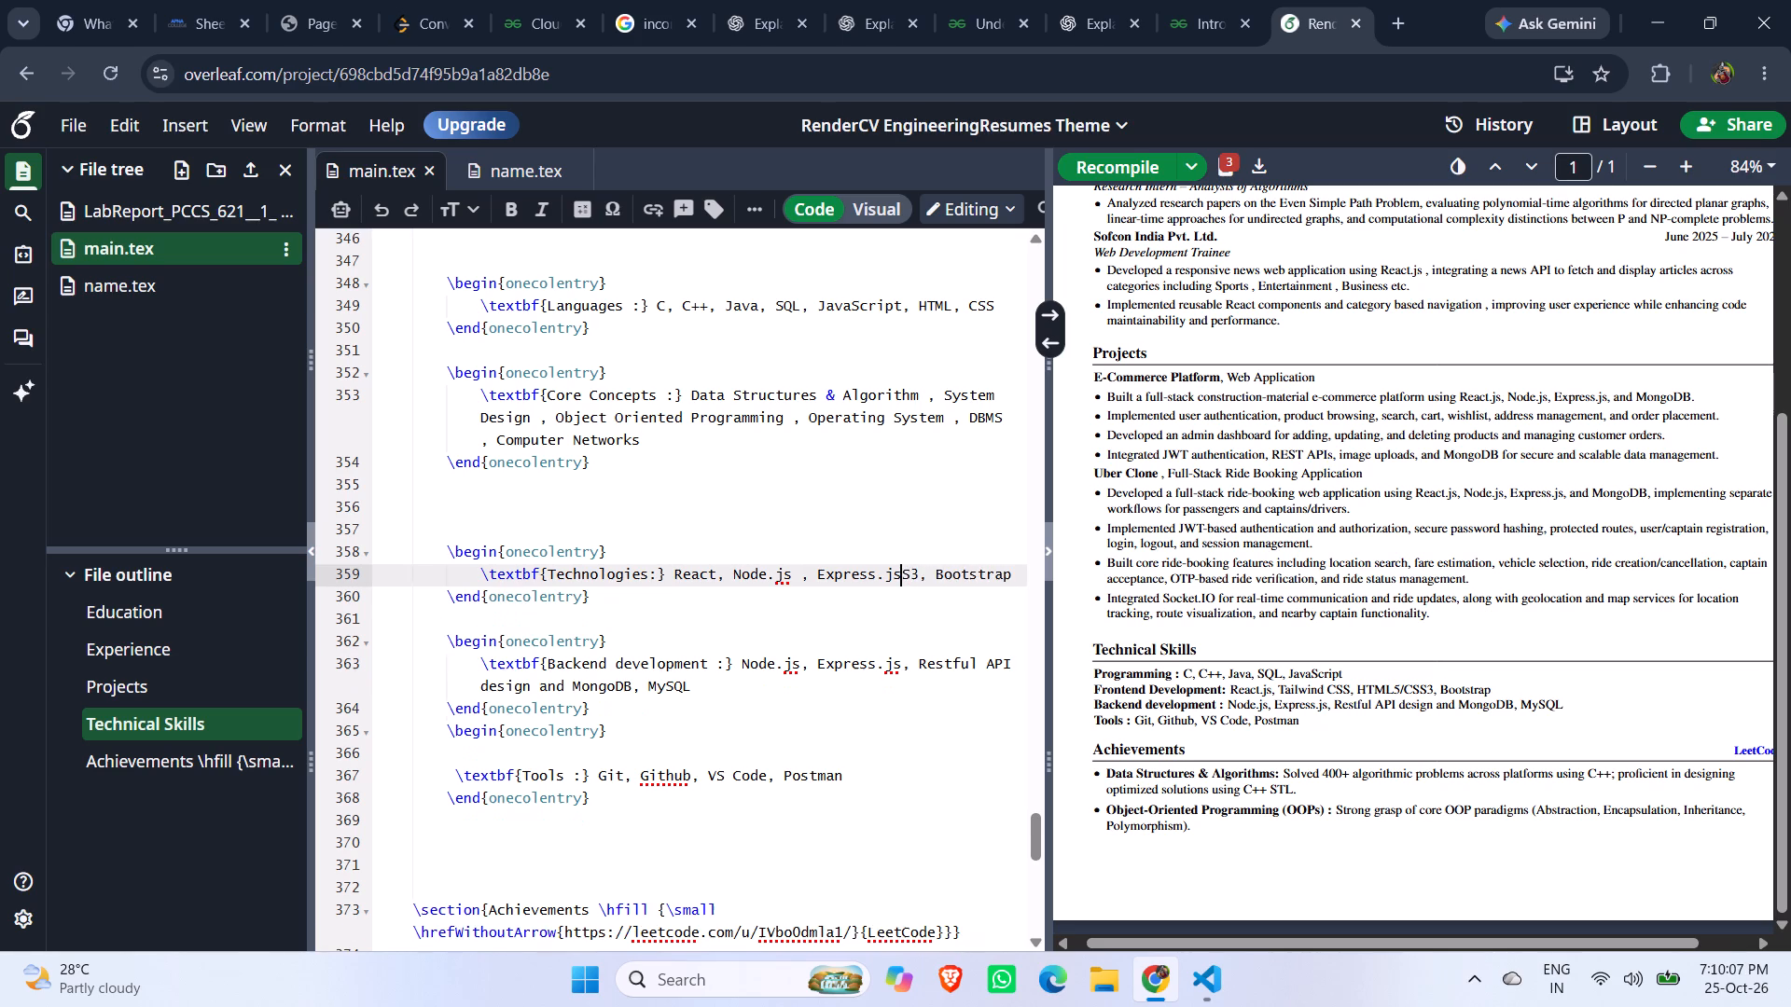
key("Delete")
key("Delete")
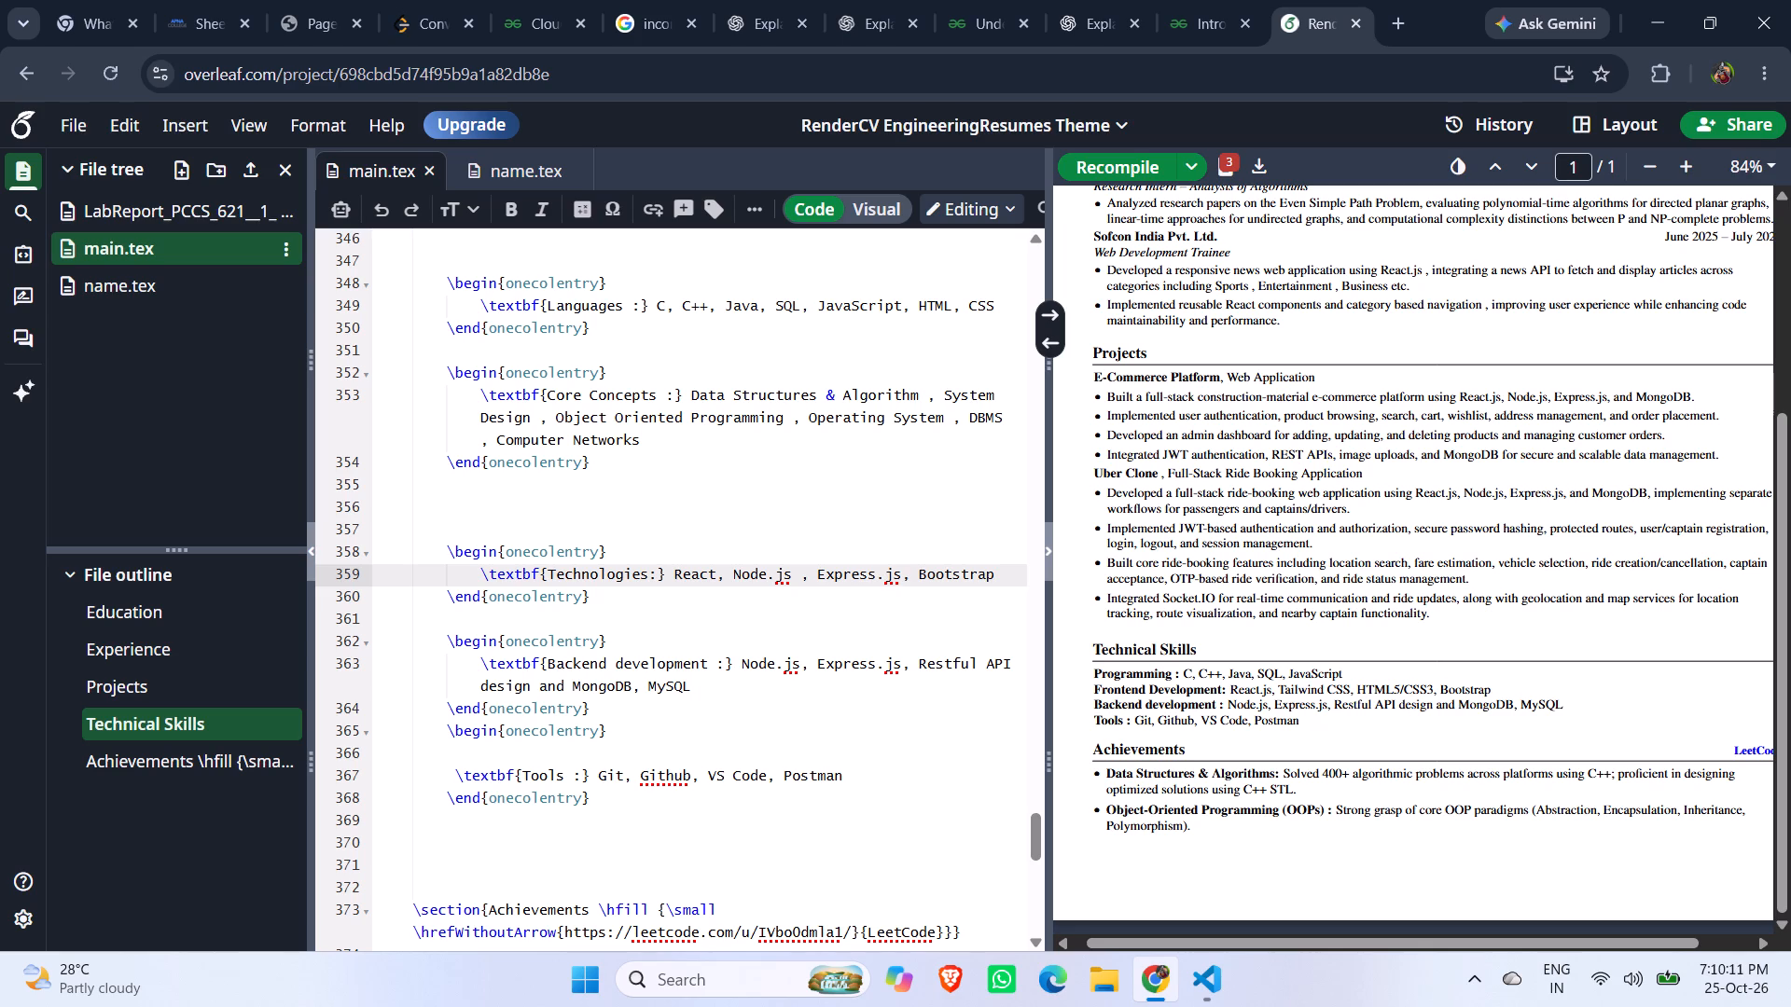
Delete Bootstrap from the end of the Technologies entry, keeping the comma and space after Express.js.
key("Right")
key("Right")
key("Delete")
key("Delete")
key("Delete")
key("Delete")
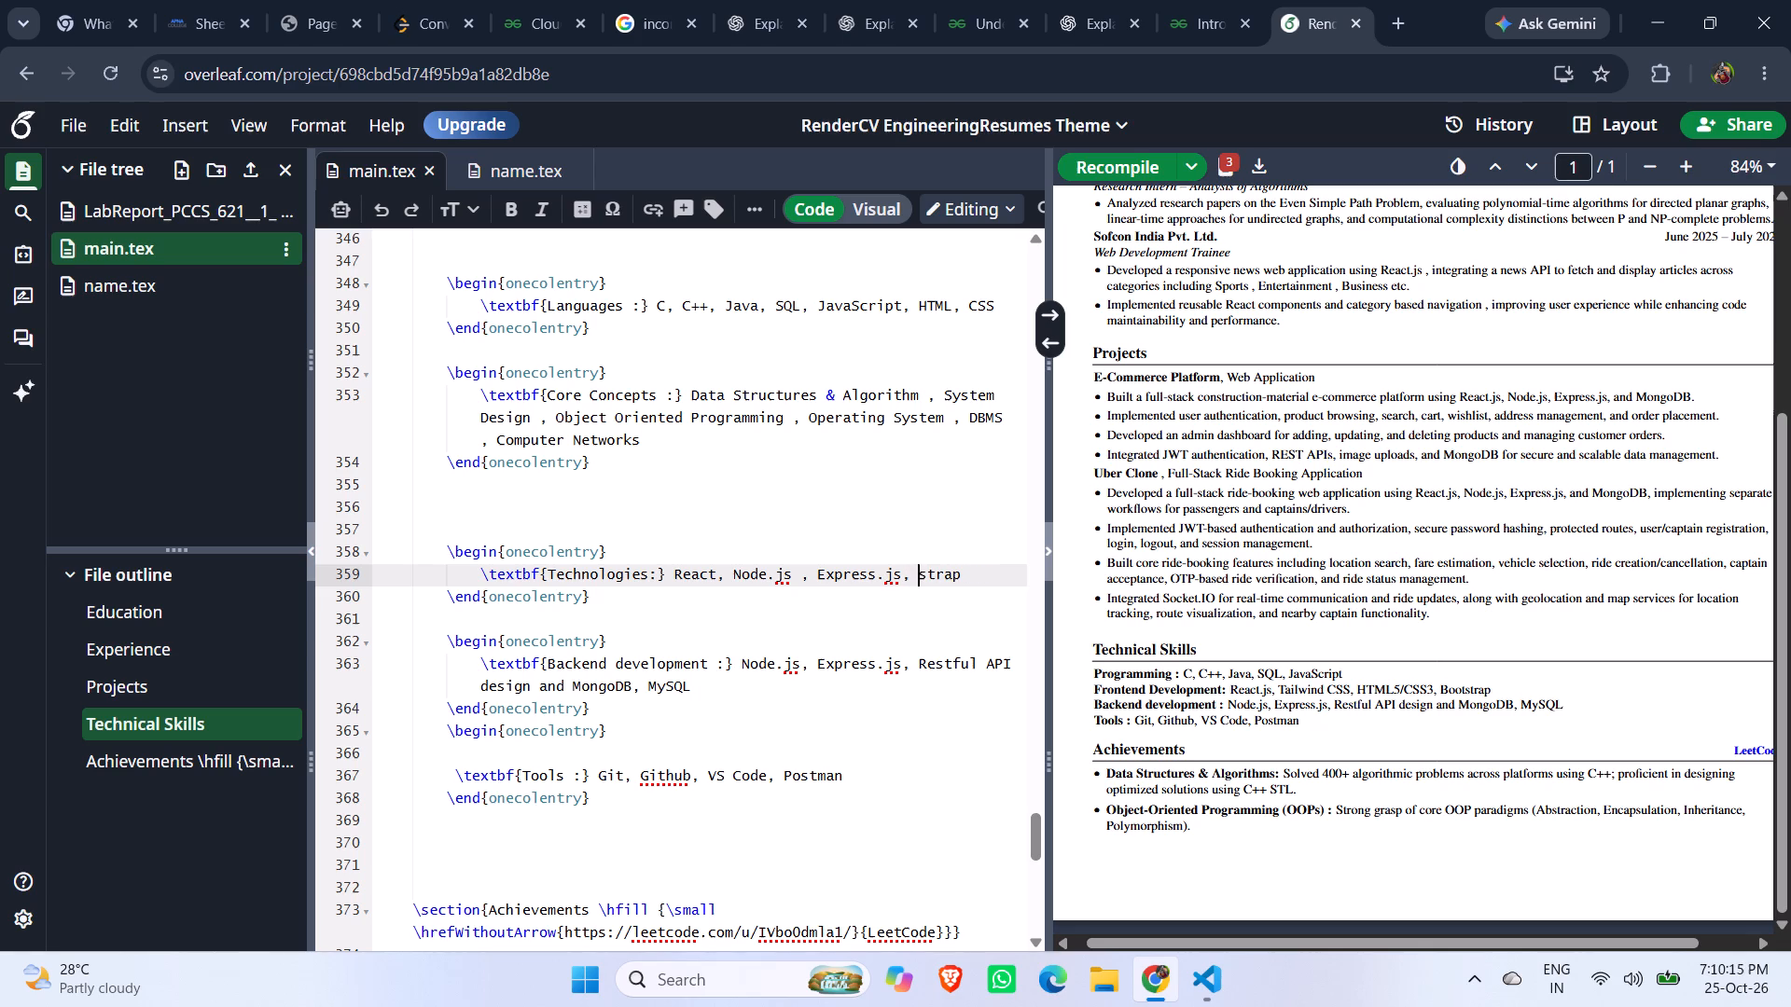
key("Delete")
key("Delete")
key("Delete")
key("Delete")
key("Delete")
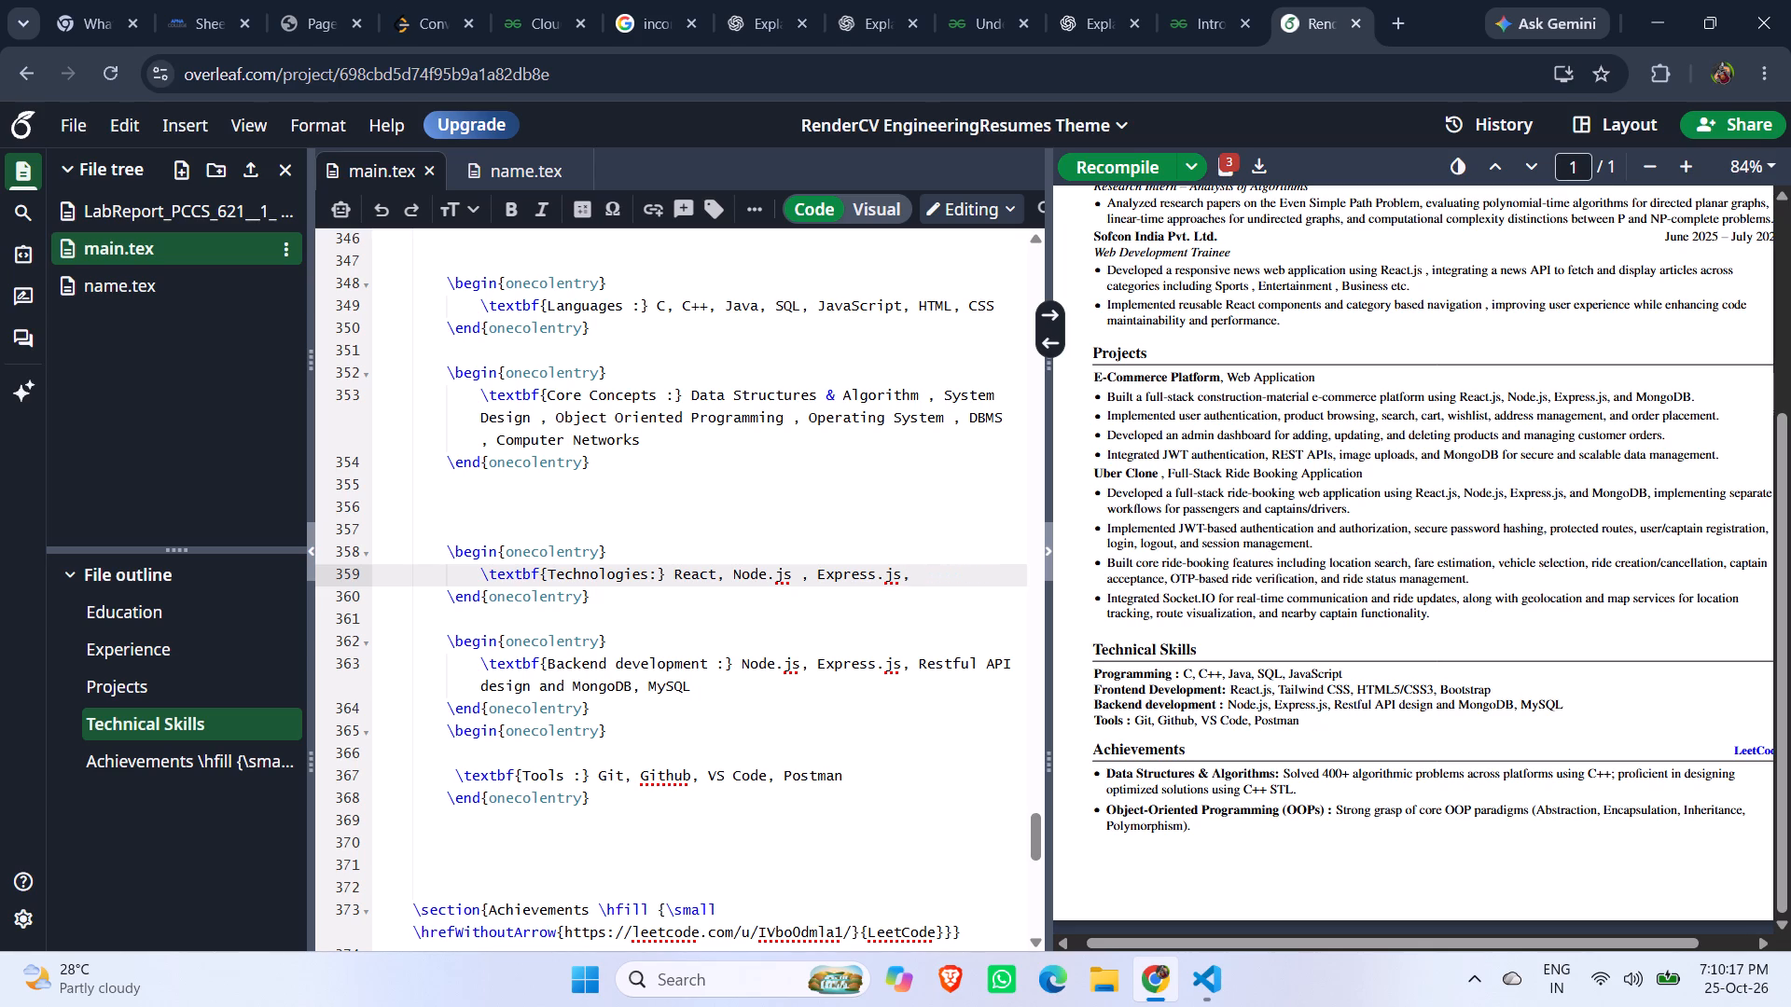
Add "REST APIs ," after Express.js at the end of the Technologies entry.
type("Rest")
key("BackSpace")
key("BackSpace")
key("BackSpace")
type("EST")
key("space")
type("A")
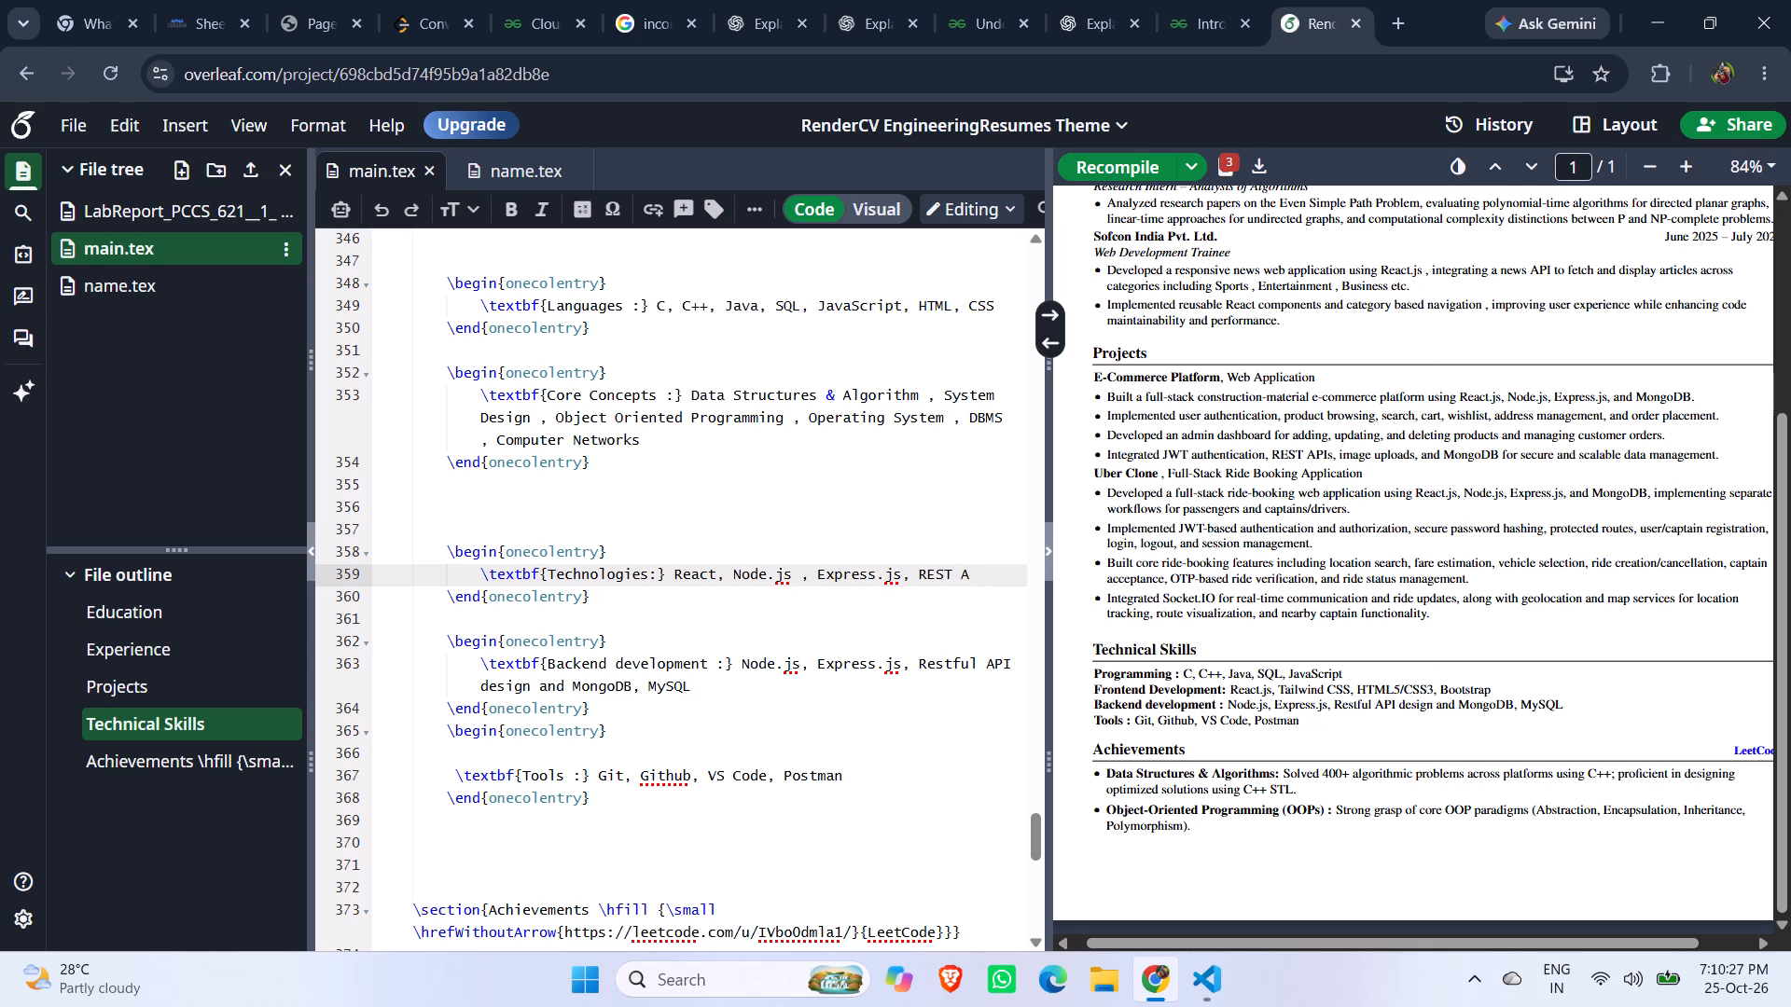
key("p")
key("BackSpace")
type("PIs")
key("space")
type(",")
key("space")
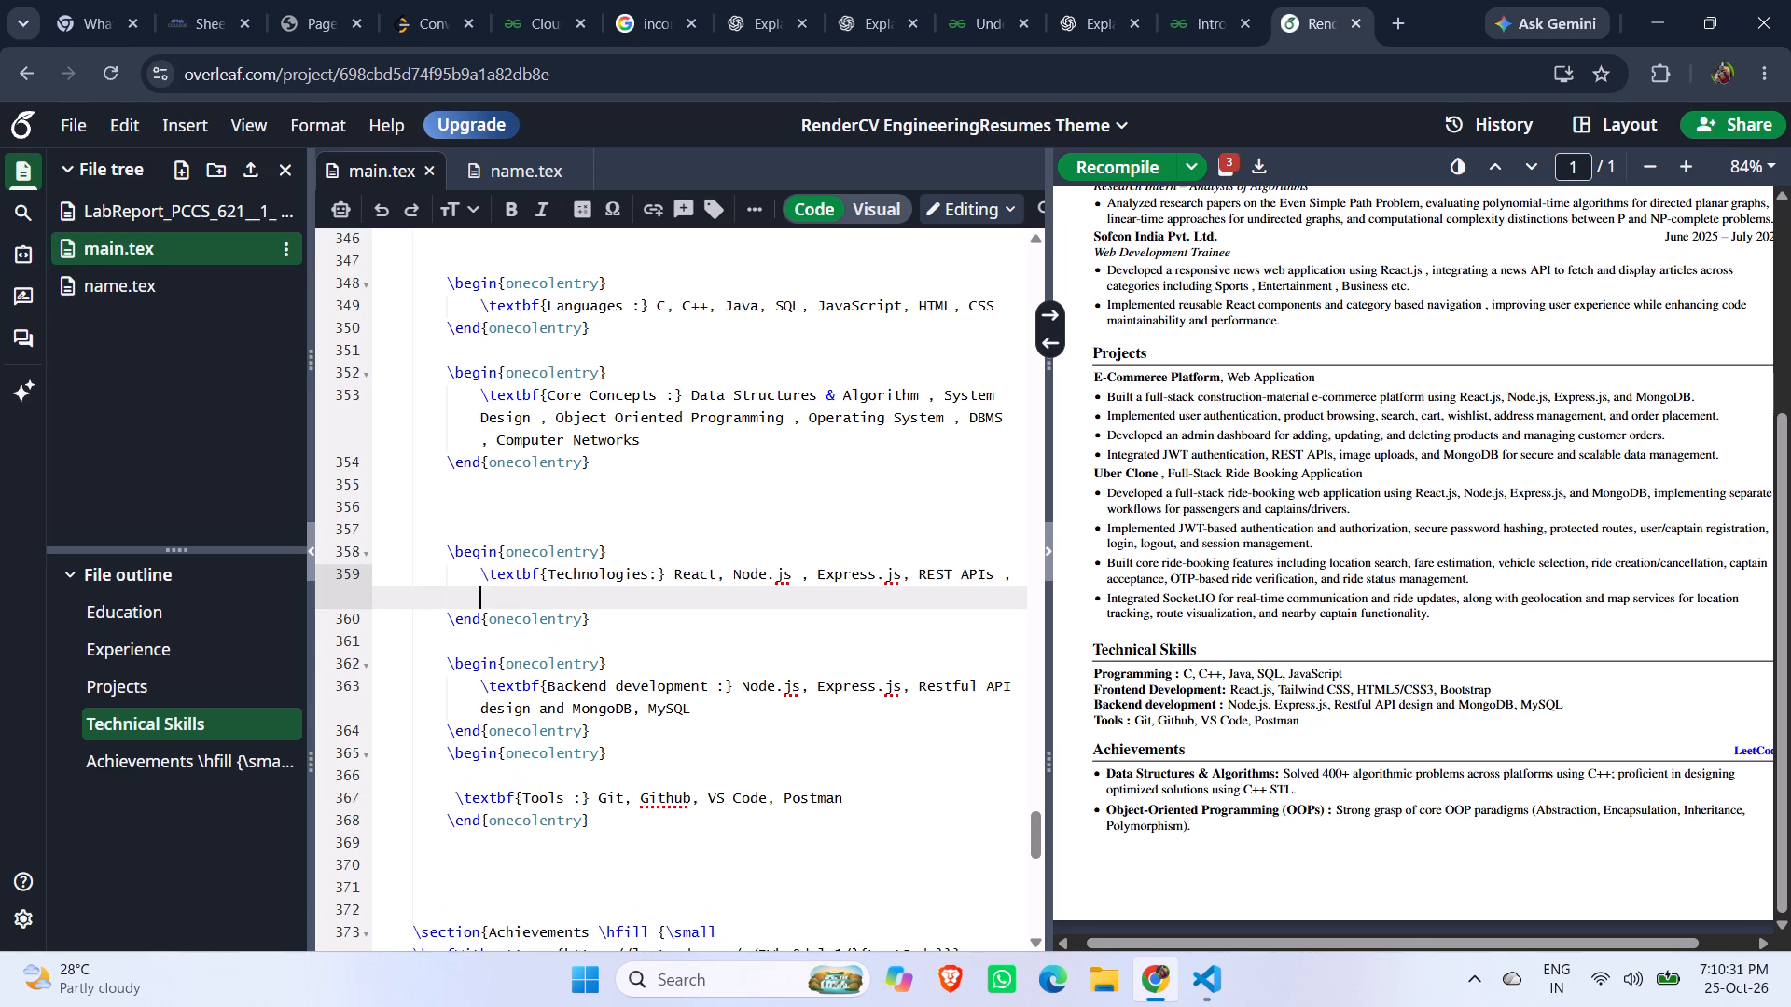
Continue the Technologies entry after REST APIs with "Microservice , MongoDB".
type("Microservice ,")
key("space")
type("Mongo")
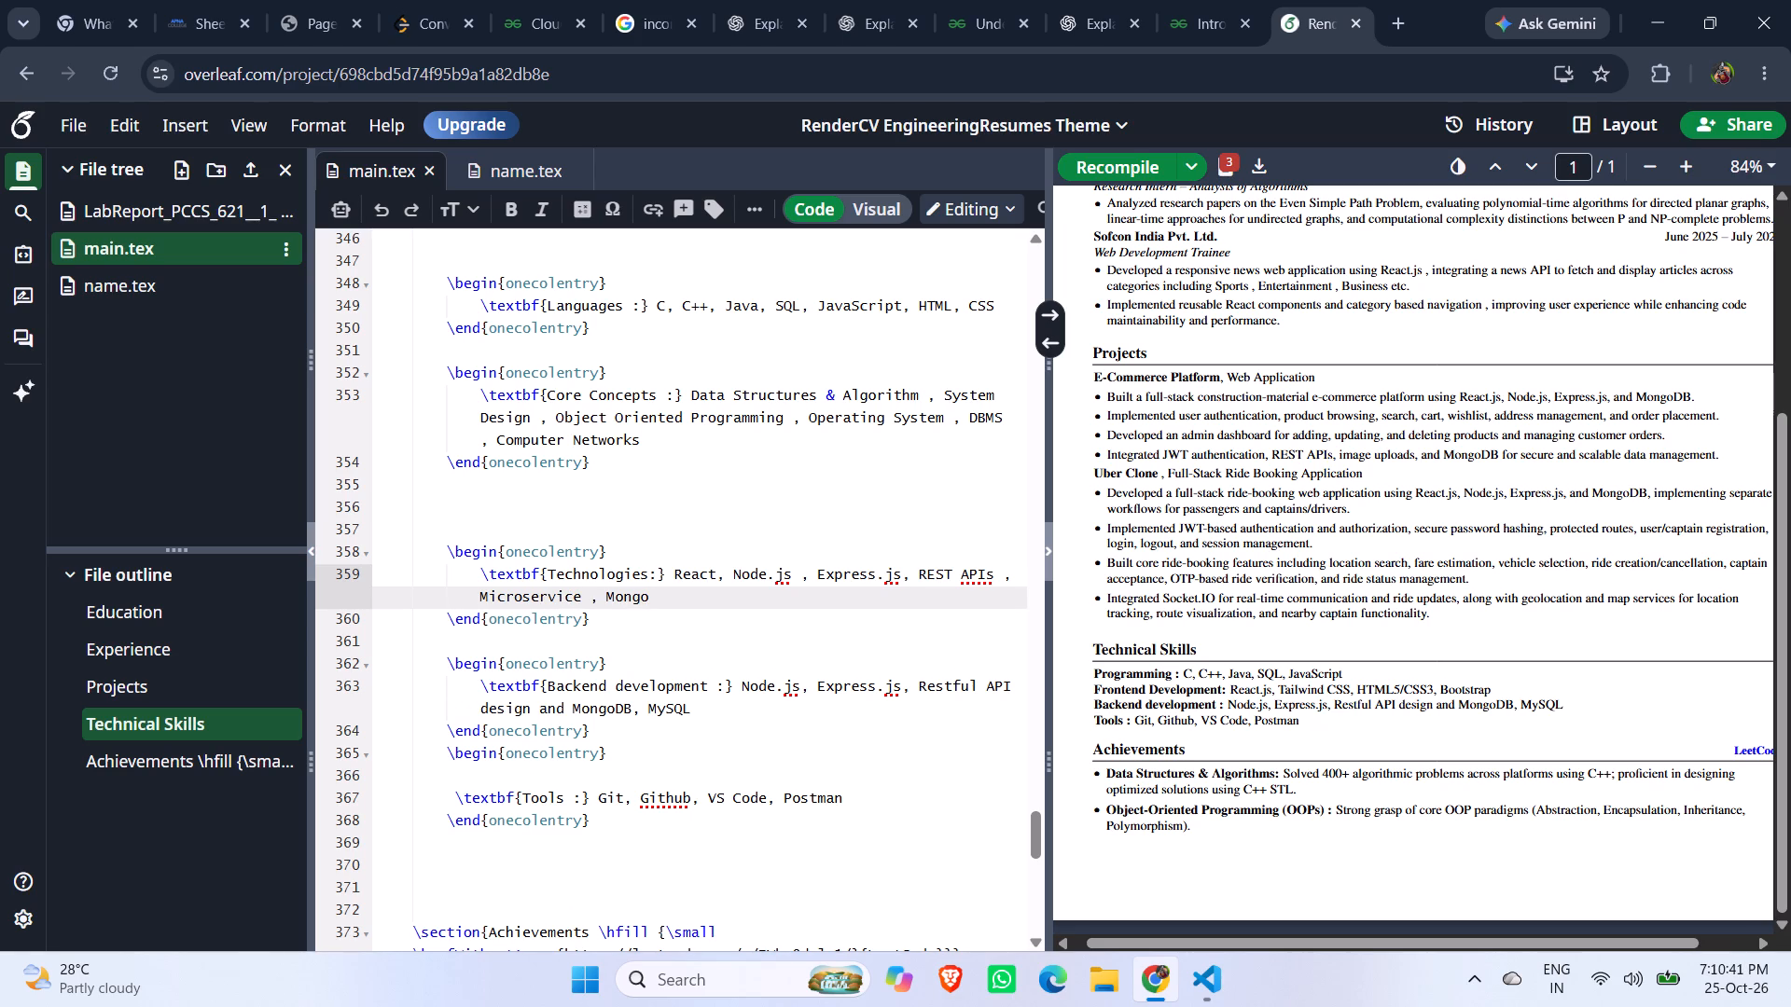
type("DB")
Replace the bold Backend development label in the Technical Skills section with "Devops", keeping its colon.
left_click(705, 689)
key("BackSpace")
key("BackSpace")
key("BackSpace")
key("BackSpace")
key("BackSpace")
key("BackSpace")
key("BackSpace")
key("BackSpace")
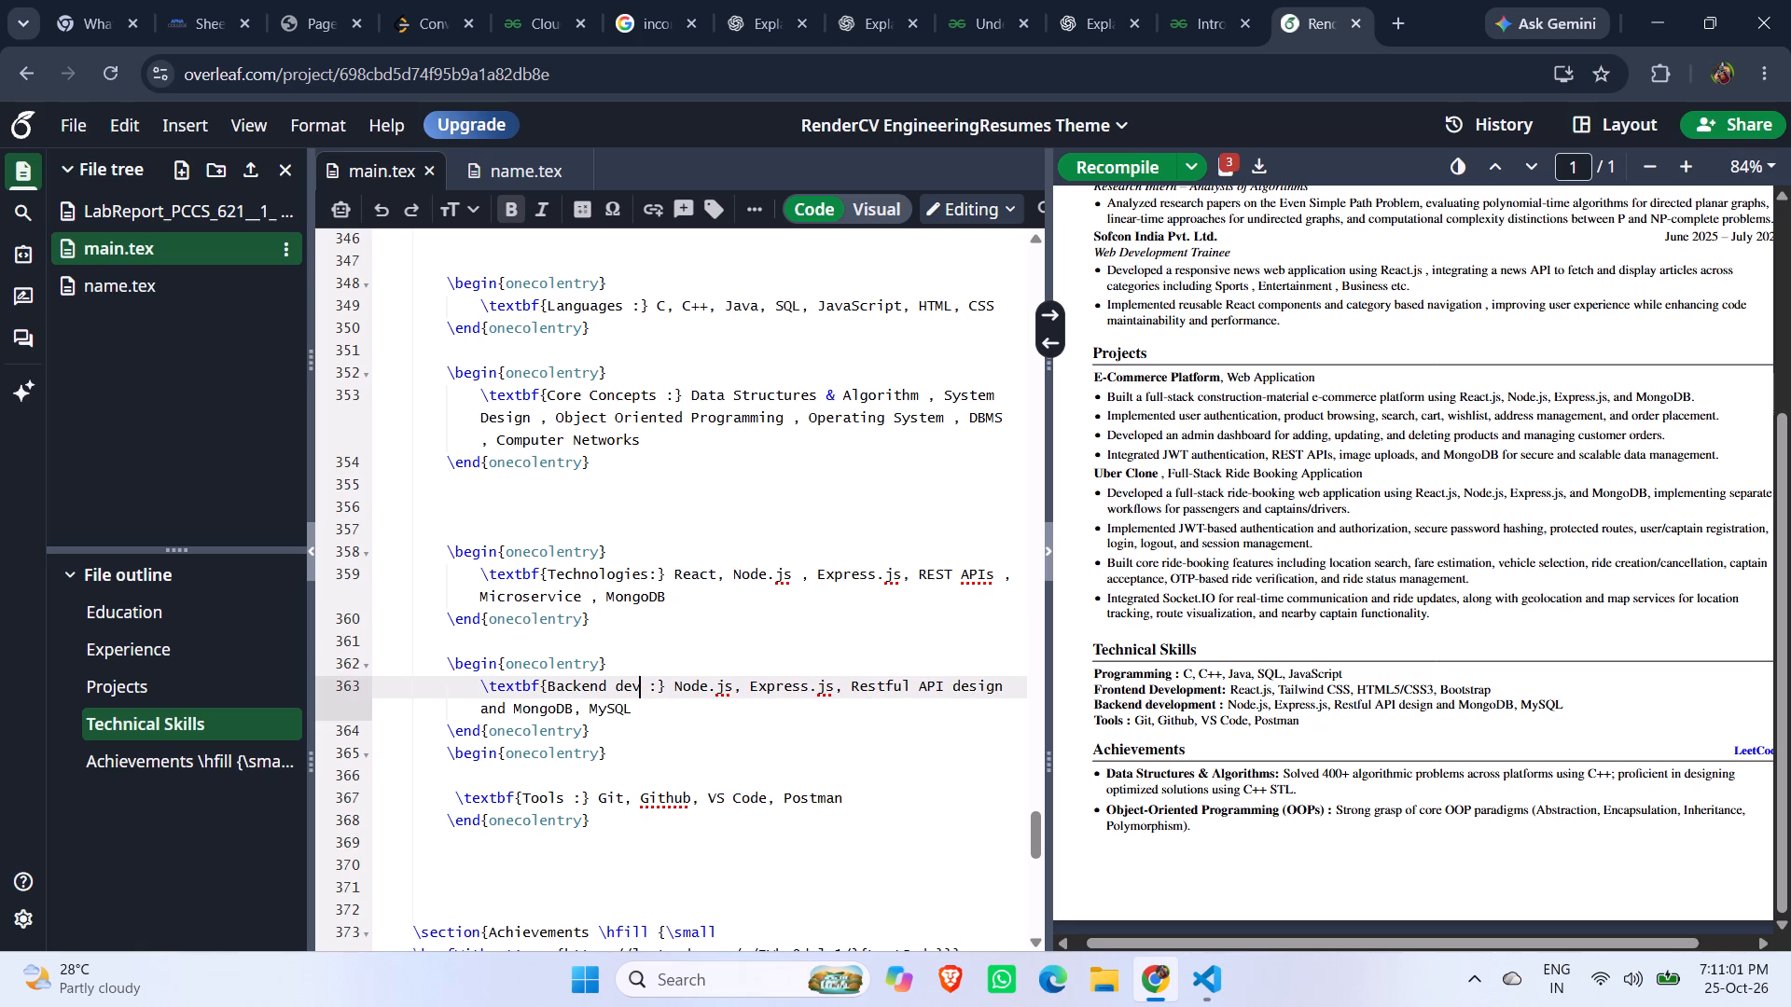
key("BackSpace")
key("BackSpace")
key("BackSpace")
key("BackSpace")
key("BackSpace")
key("BackSpace")
key("BackSpace")
key("BackSpace")
key("BackSpace")
key("BackSpace")
key("BackSpace")
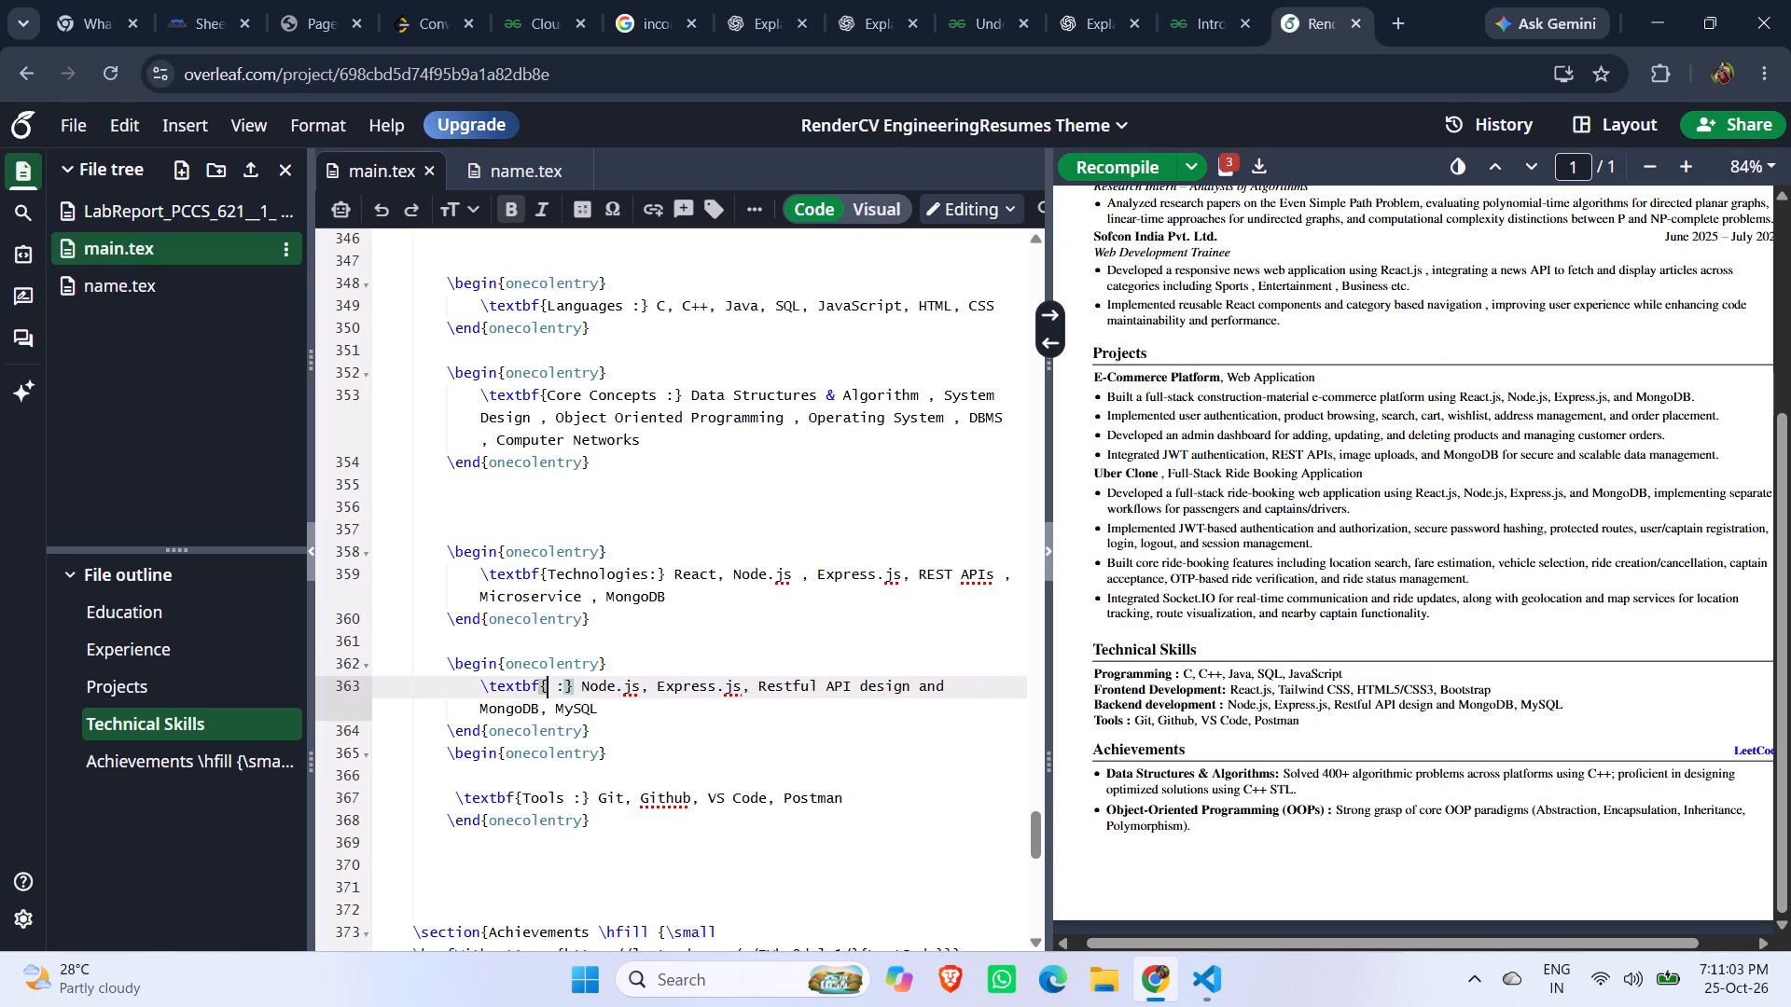
type("Devops")
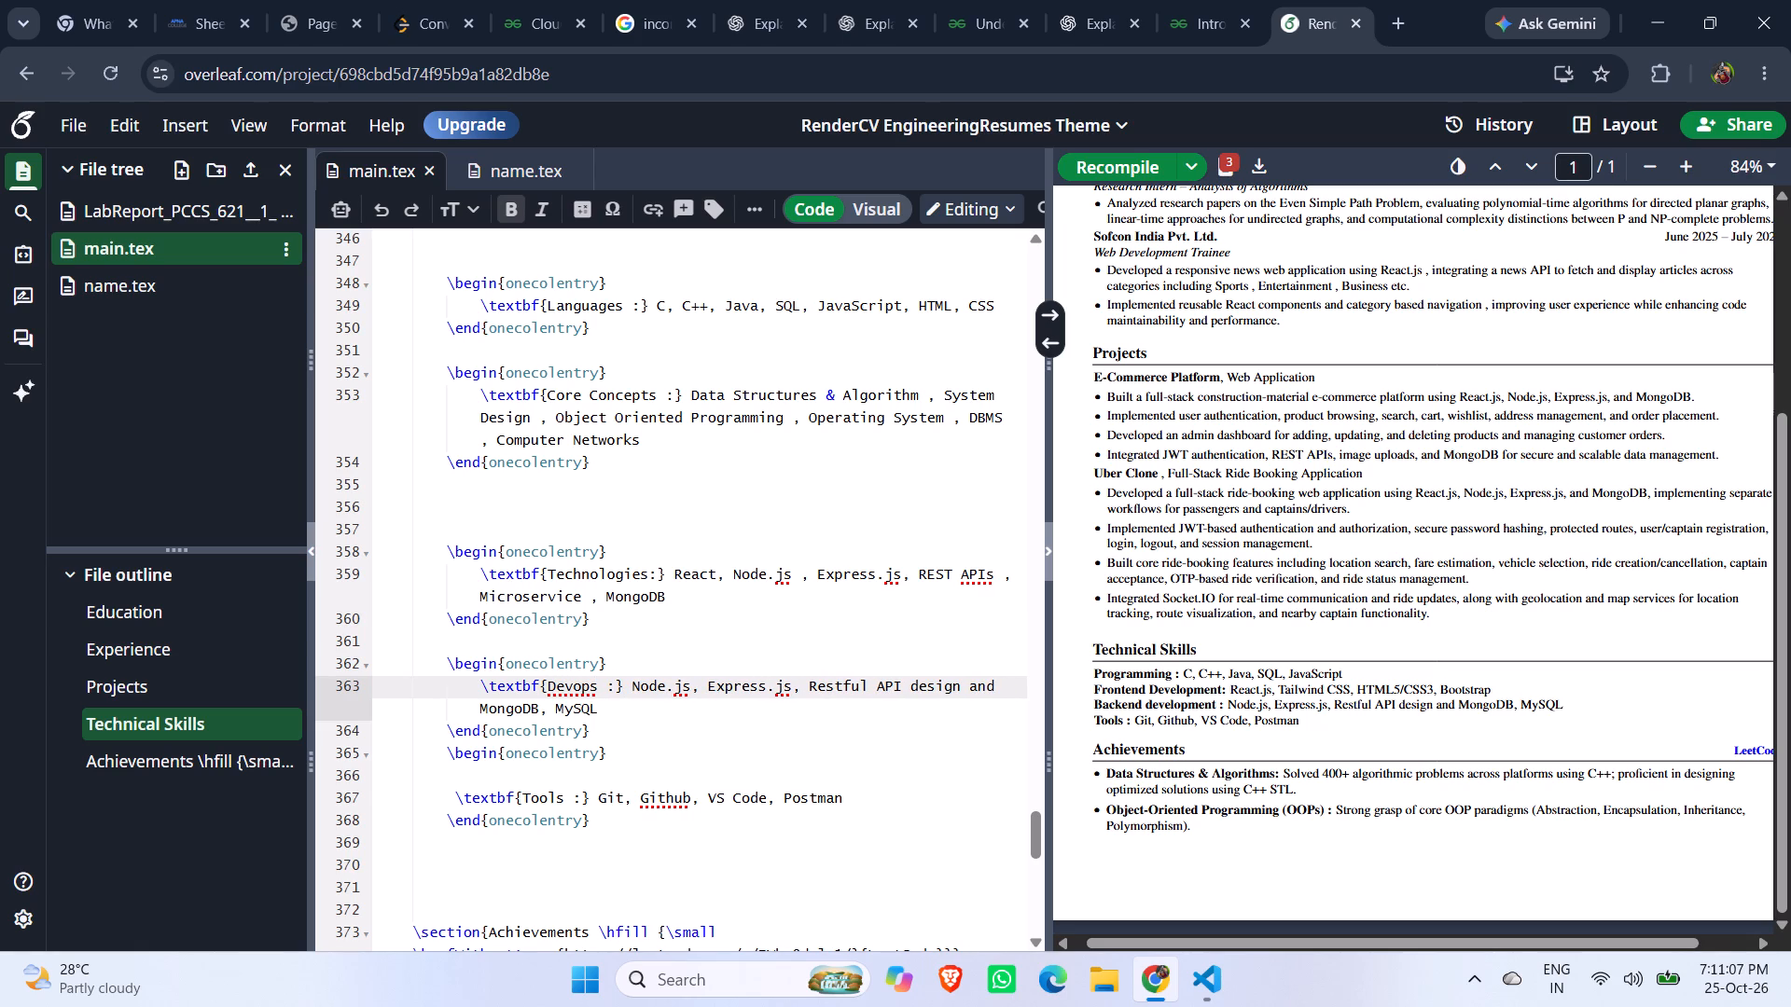
Delete the whole skill list following the Devops label, from Node.js through MySQL.
key("Right")
key("Right")
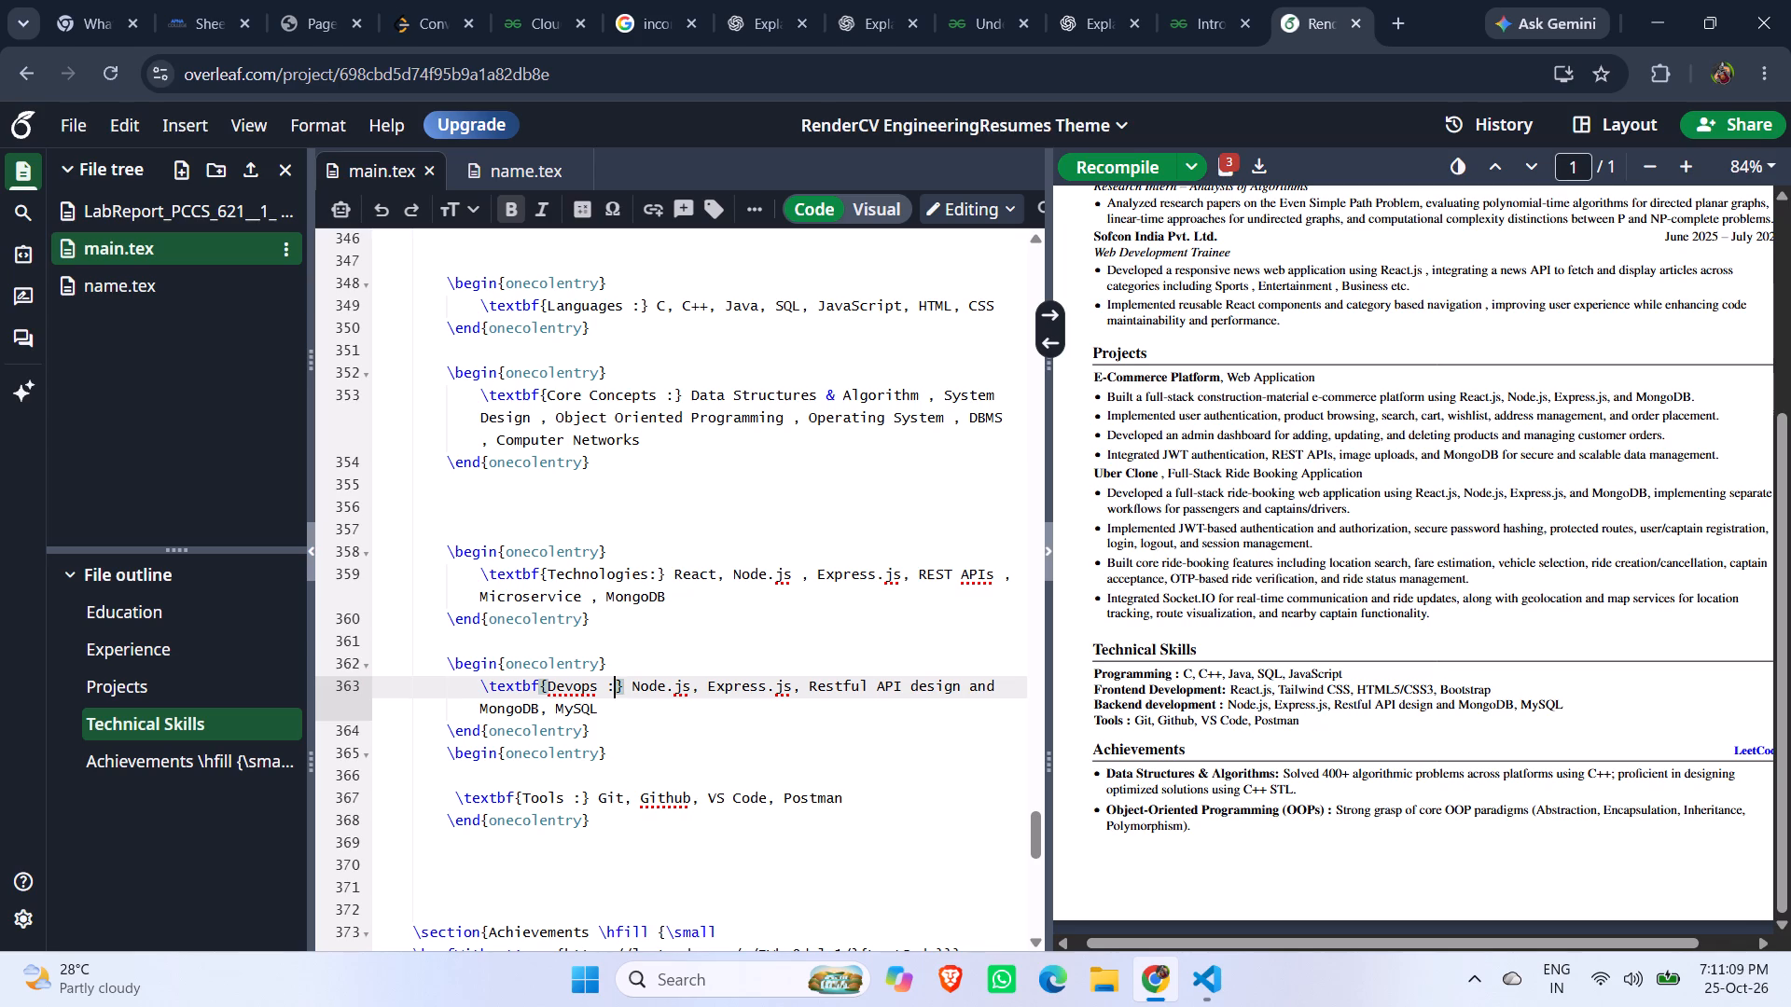
left_click_drag(634, 682, 640, 710)
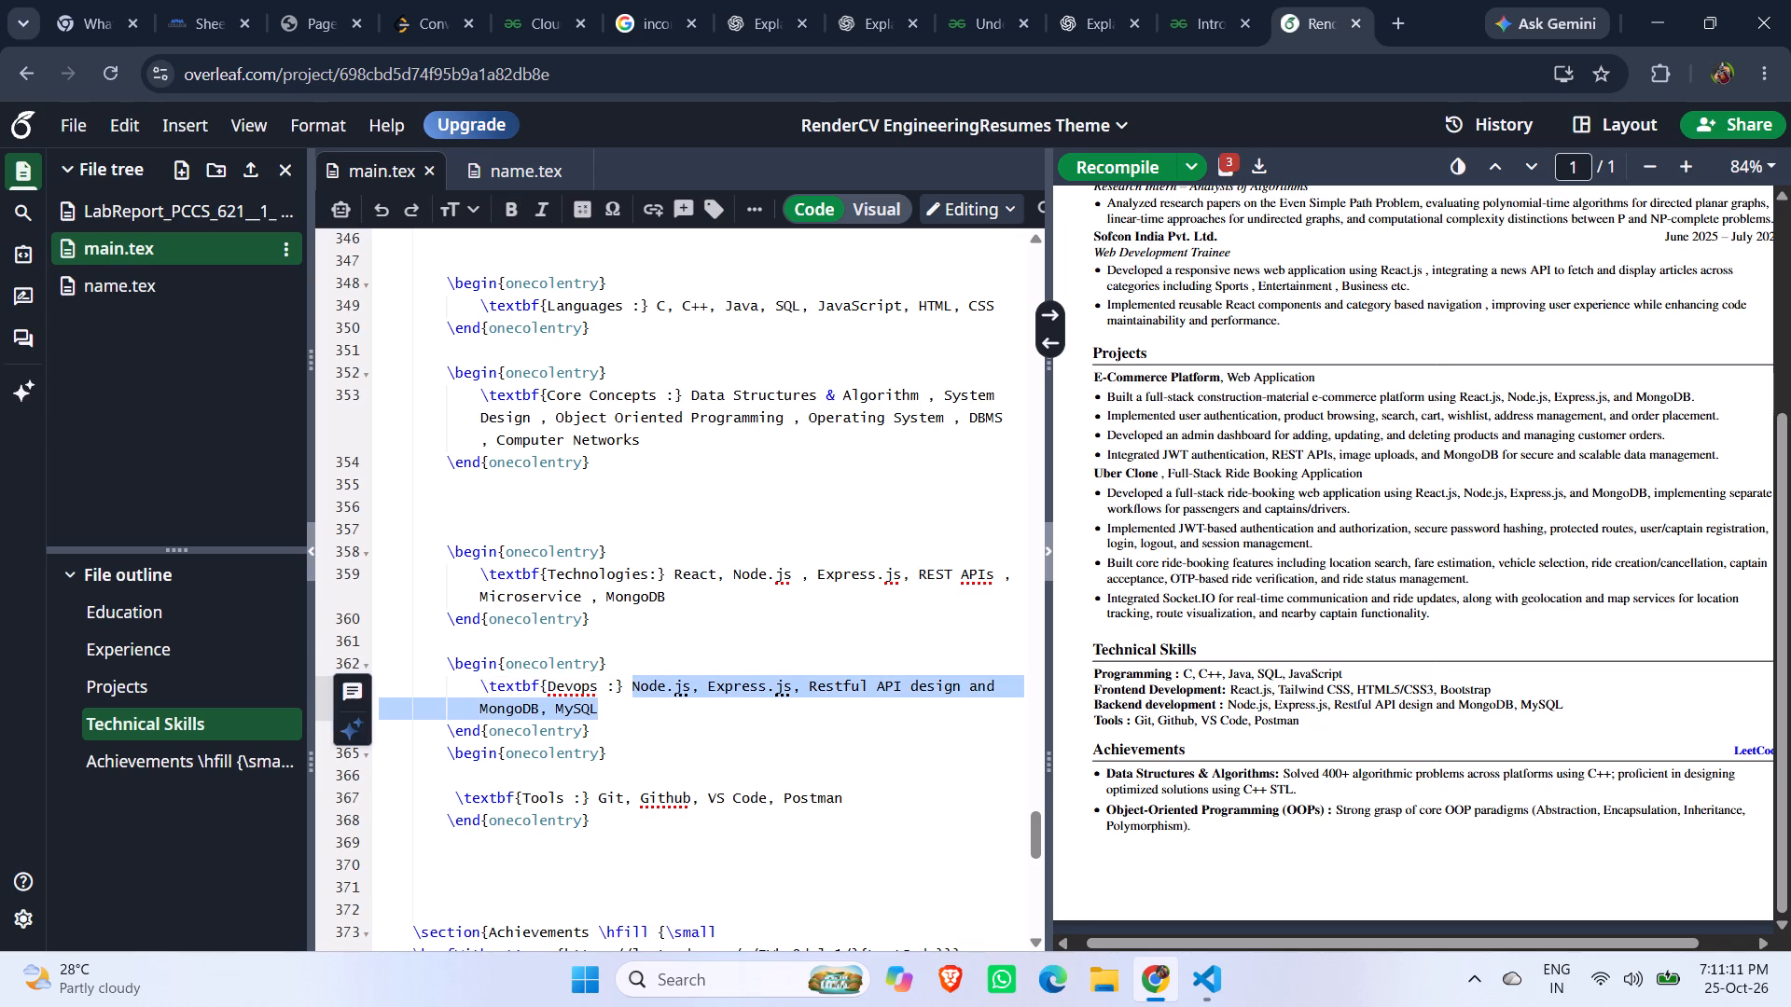
key("Delete")
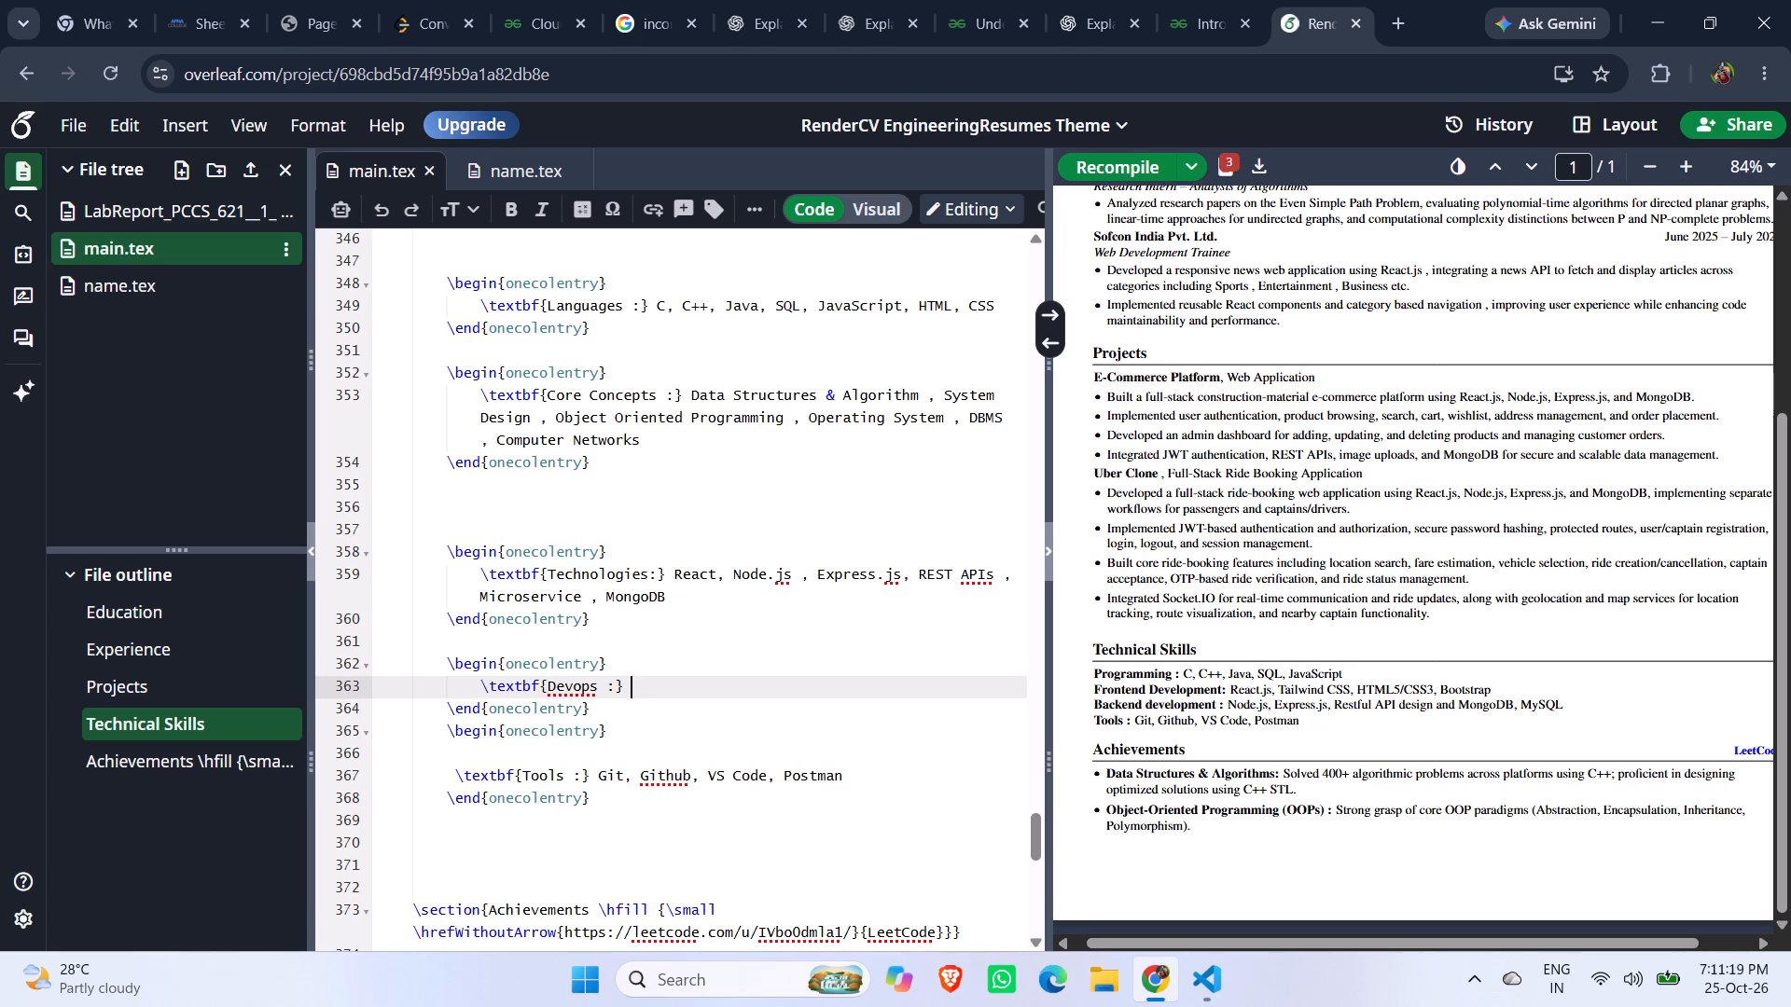
Extend the bold Devops label to read "Devops/Cloud :".
key("Left")
key("Left")
key("Left")
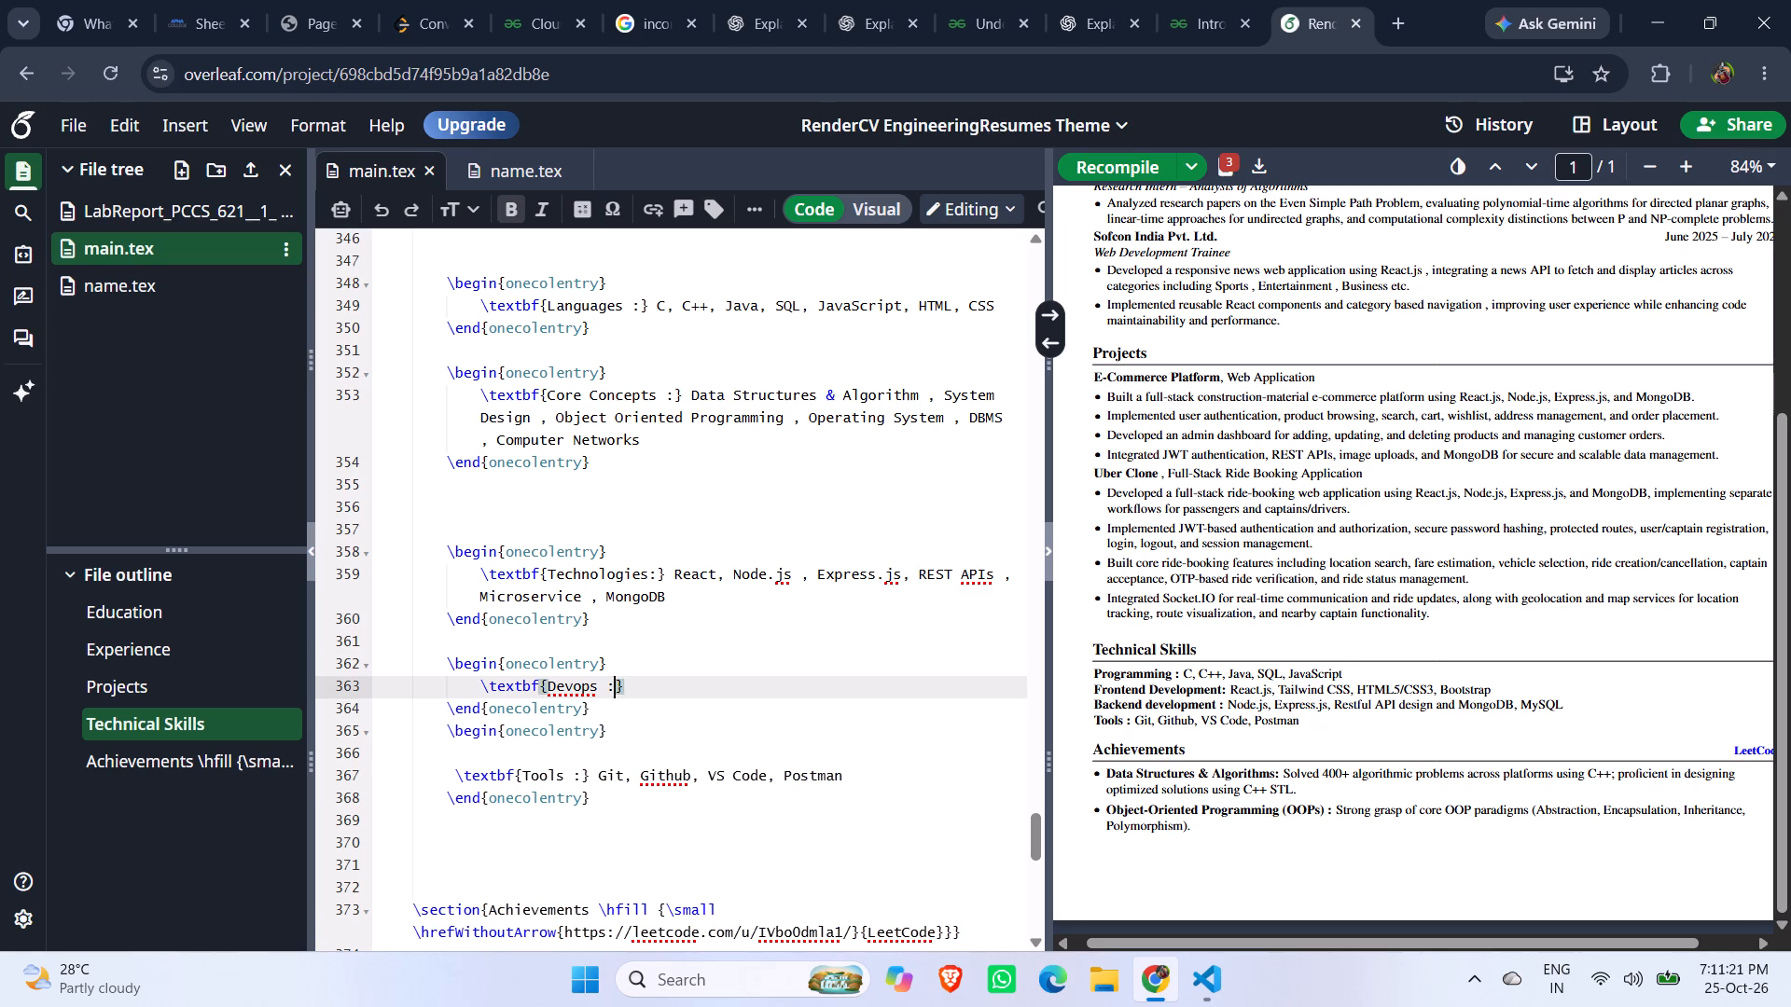
key("Left")
key("slash")
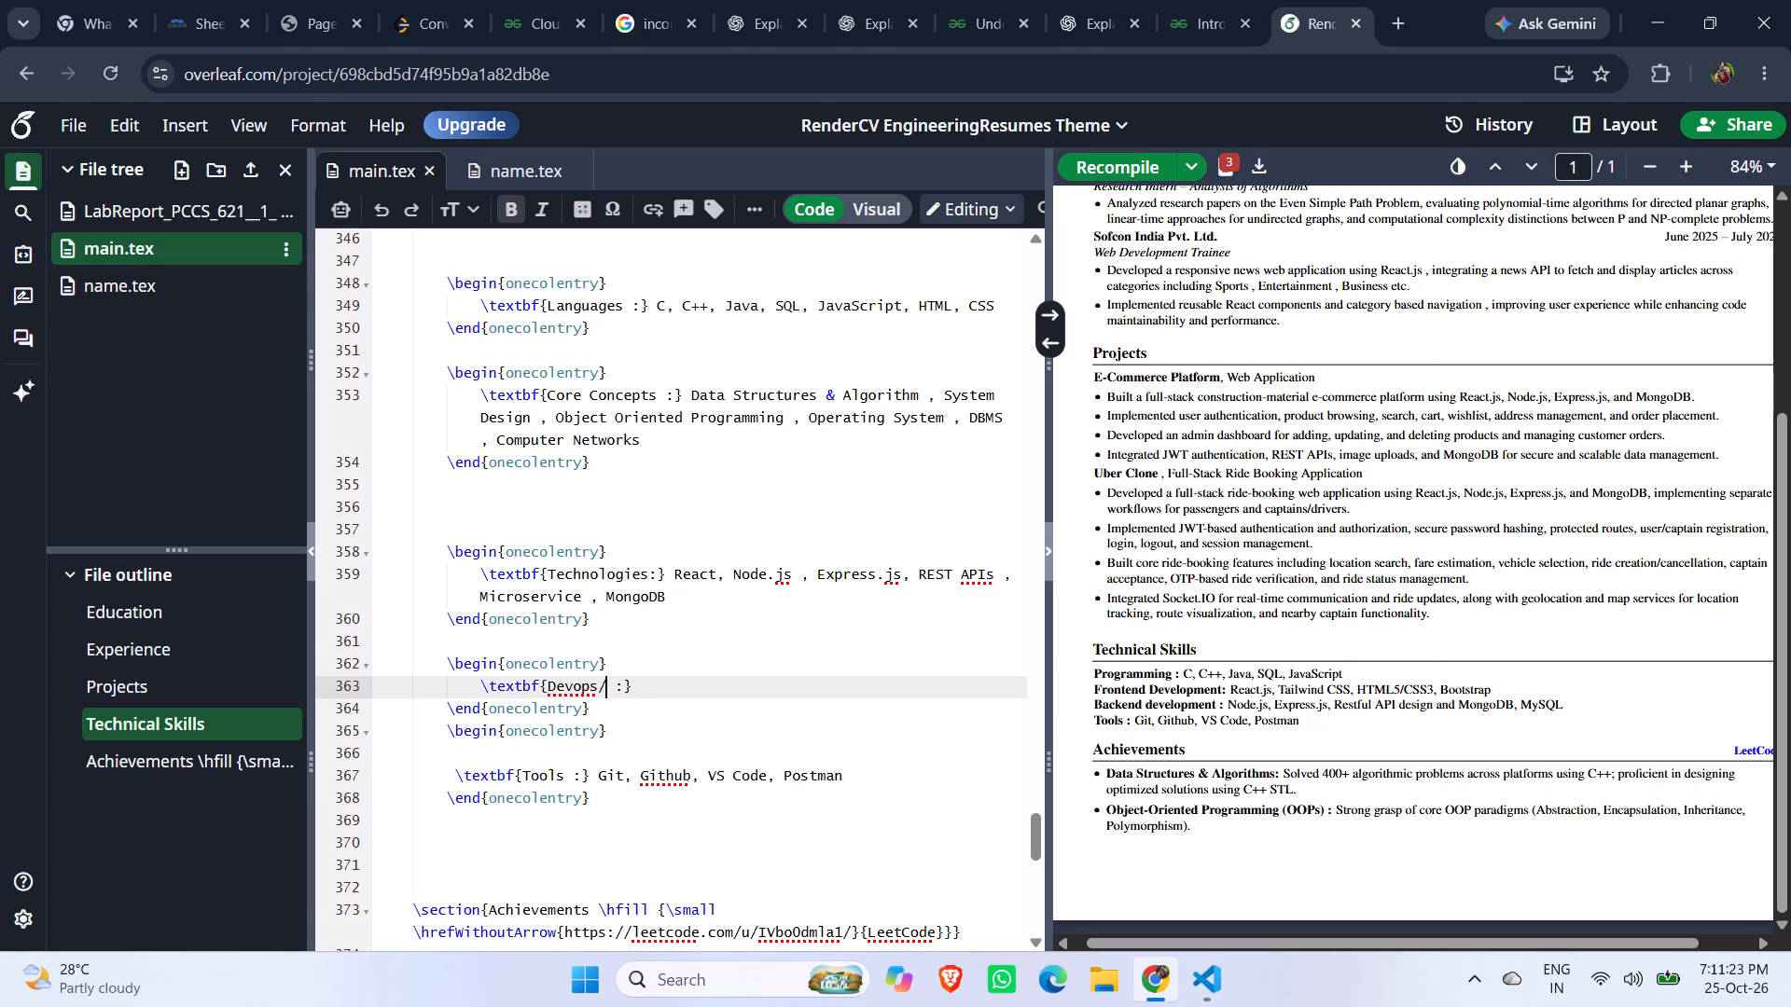
type("Cloud")
key("Right")
key("Right")
key("Right")
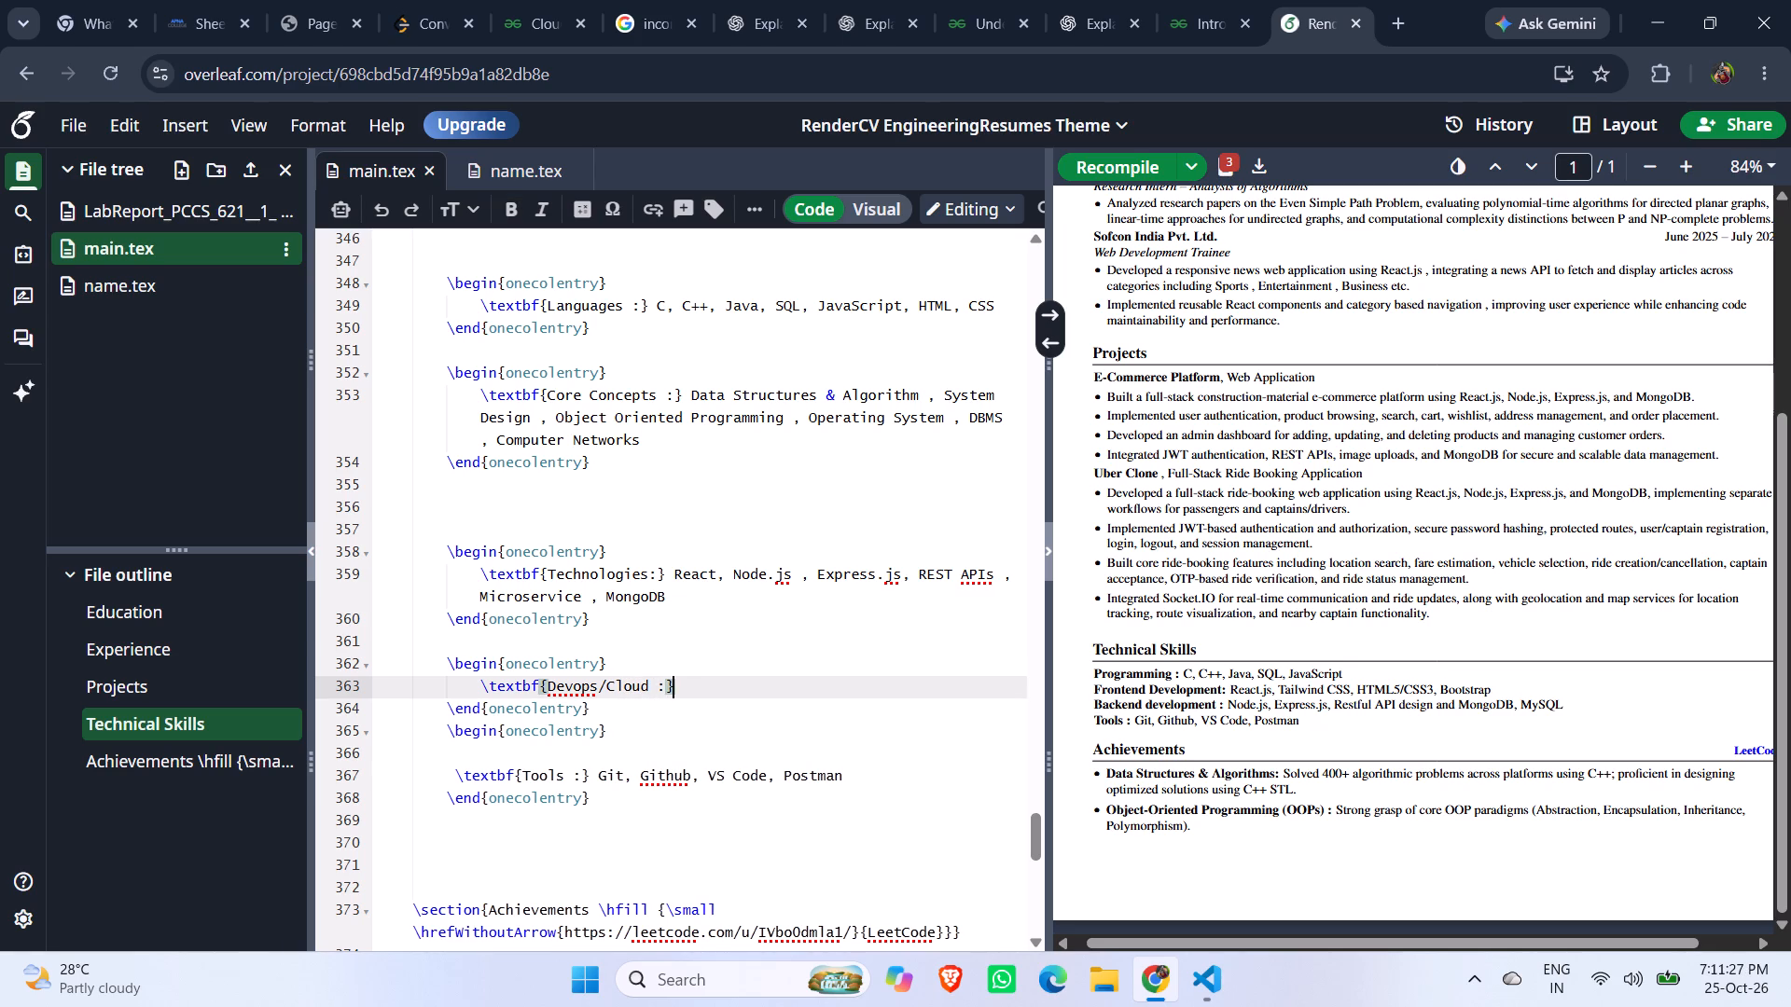
Enter "AWS (s3)" as the first skill after the Devops/Cloud label.
key("space")
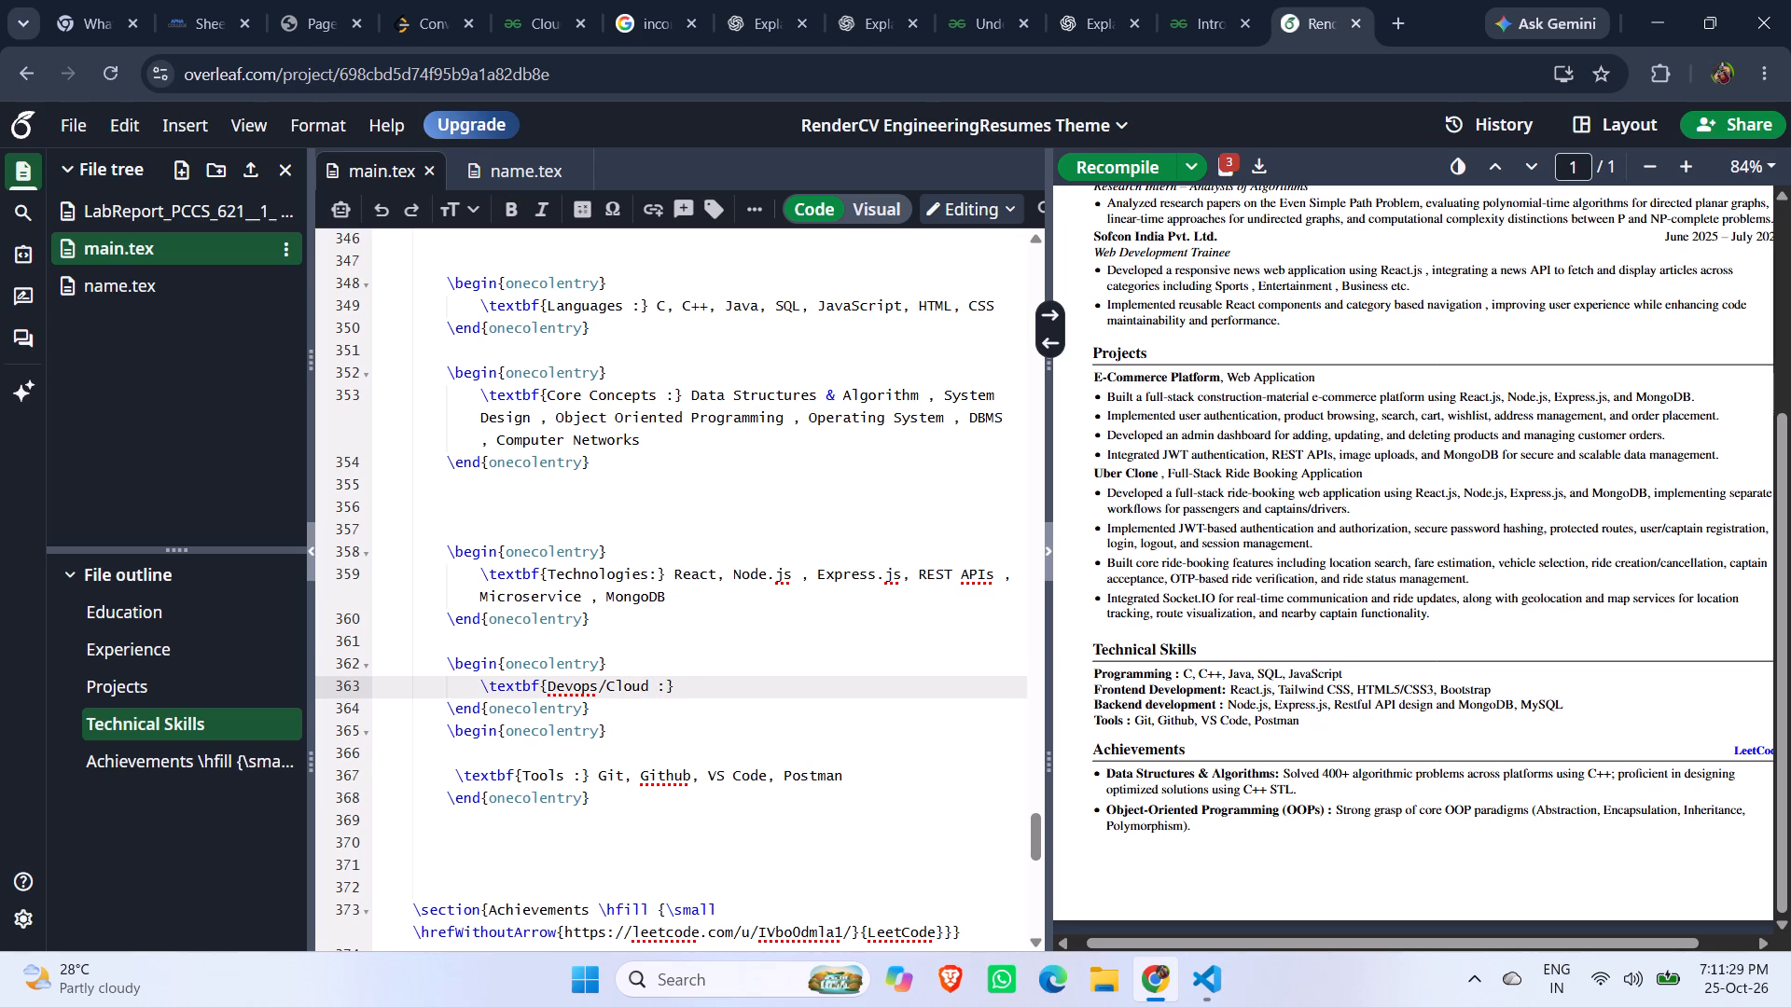
key("shift+a")
key("w")
key("BackSpace")
type("WS")
key("space")
type("(s")
key("3")
key("shift+parenright")
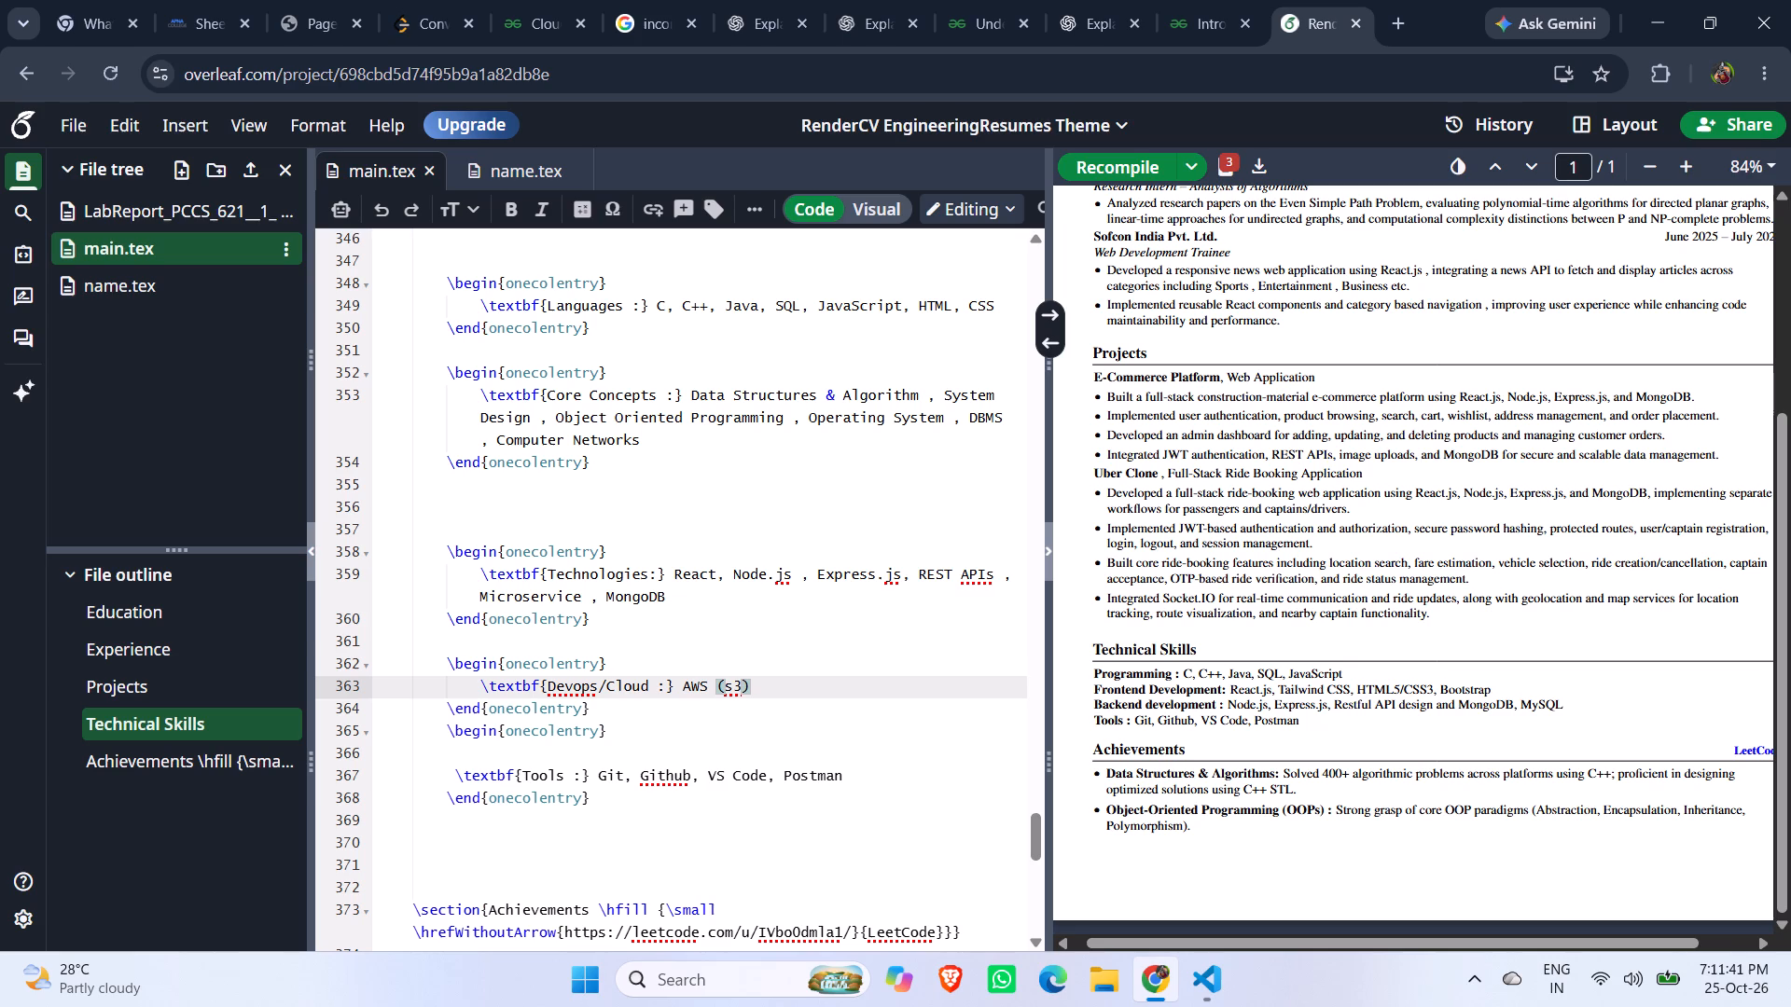
Expand the AWS item in the Devops/Cloud entry to "AWS (EC2 , S3)" and add a comma after it.
key("Left")
key("Left")
key("Left")
key("shift+e")
key("c")
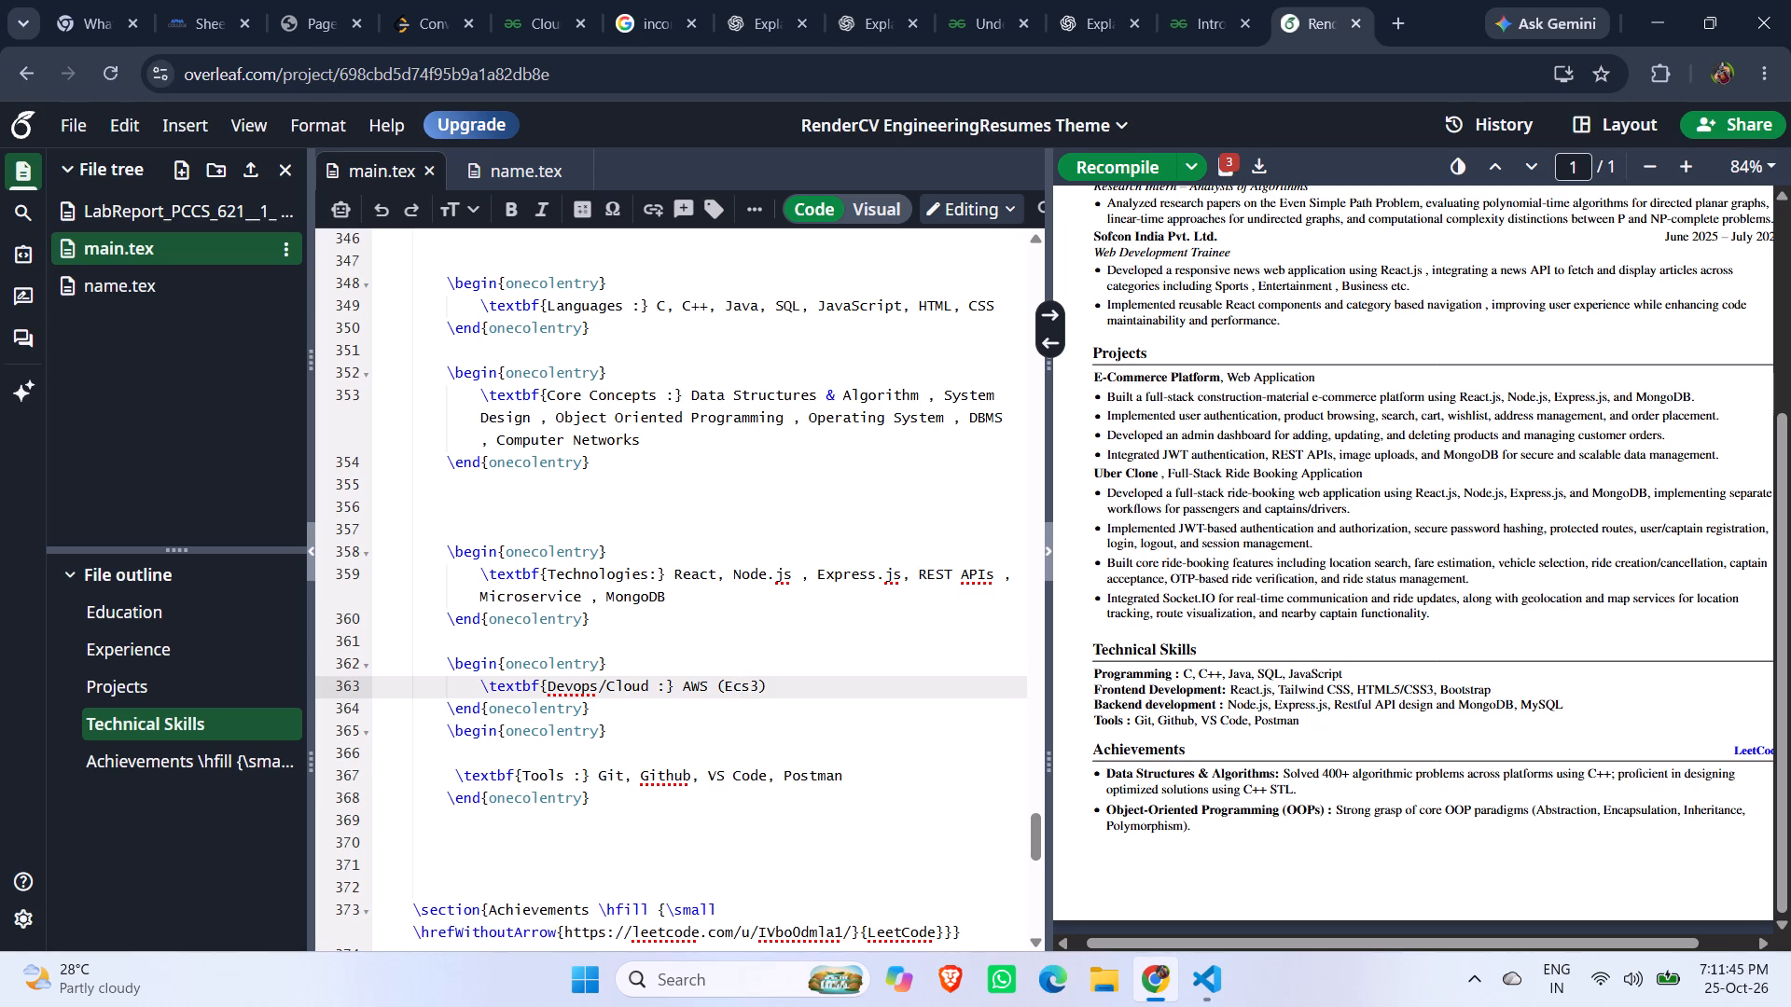
key("BackSpace")
key("shift+c")
type("@")
key("space")
key("BackSpace")
key("BackSpace")
type("2 ,")
key("space")
key("Right")
key("BackSpace")
key("shift+s")
key("Right")
key("Right")
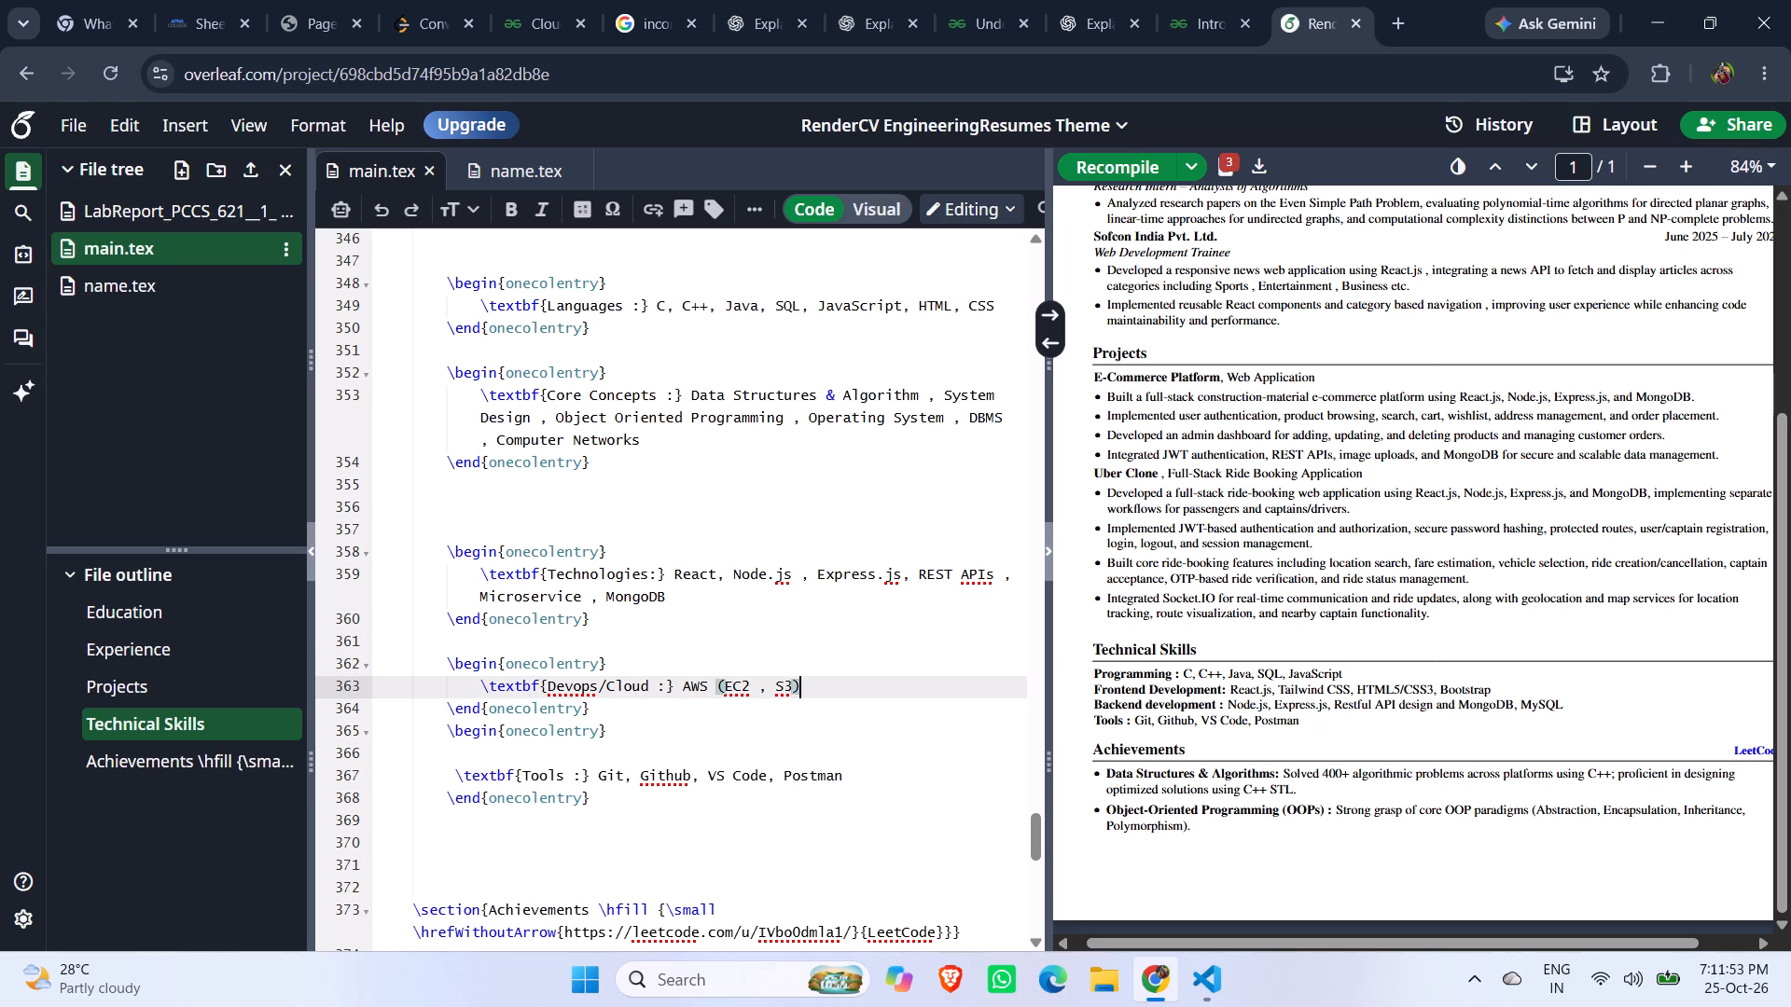
key("space")
type(",")
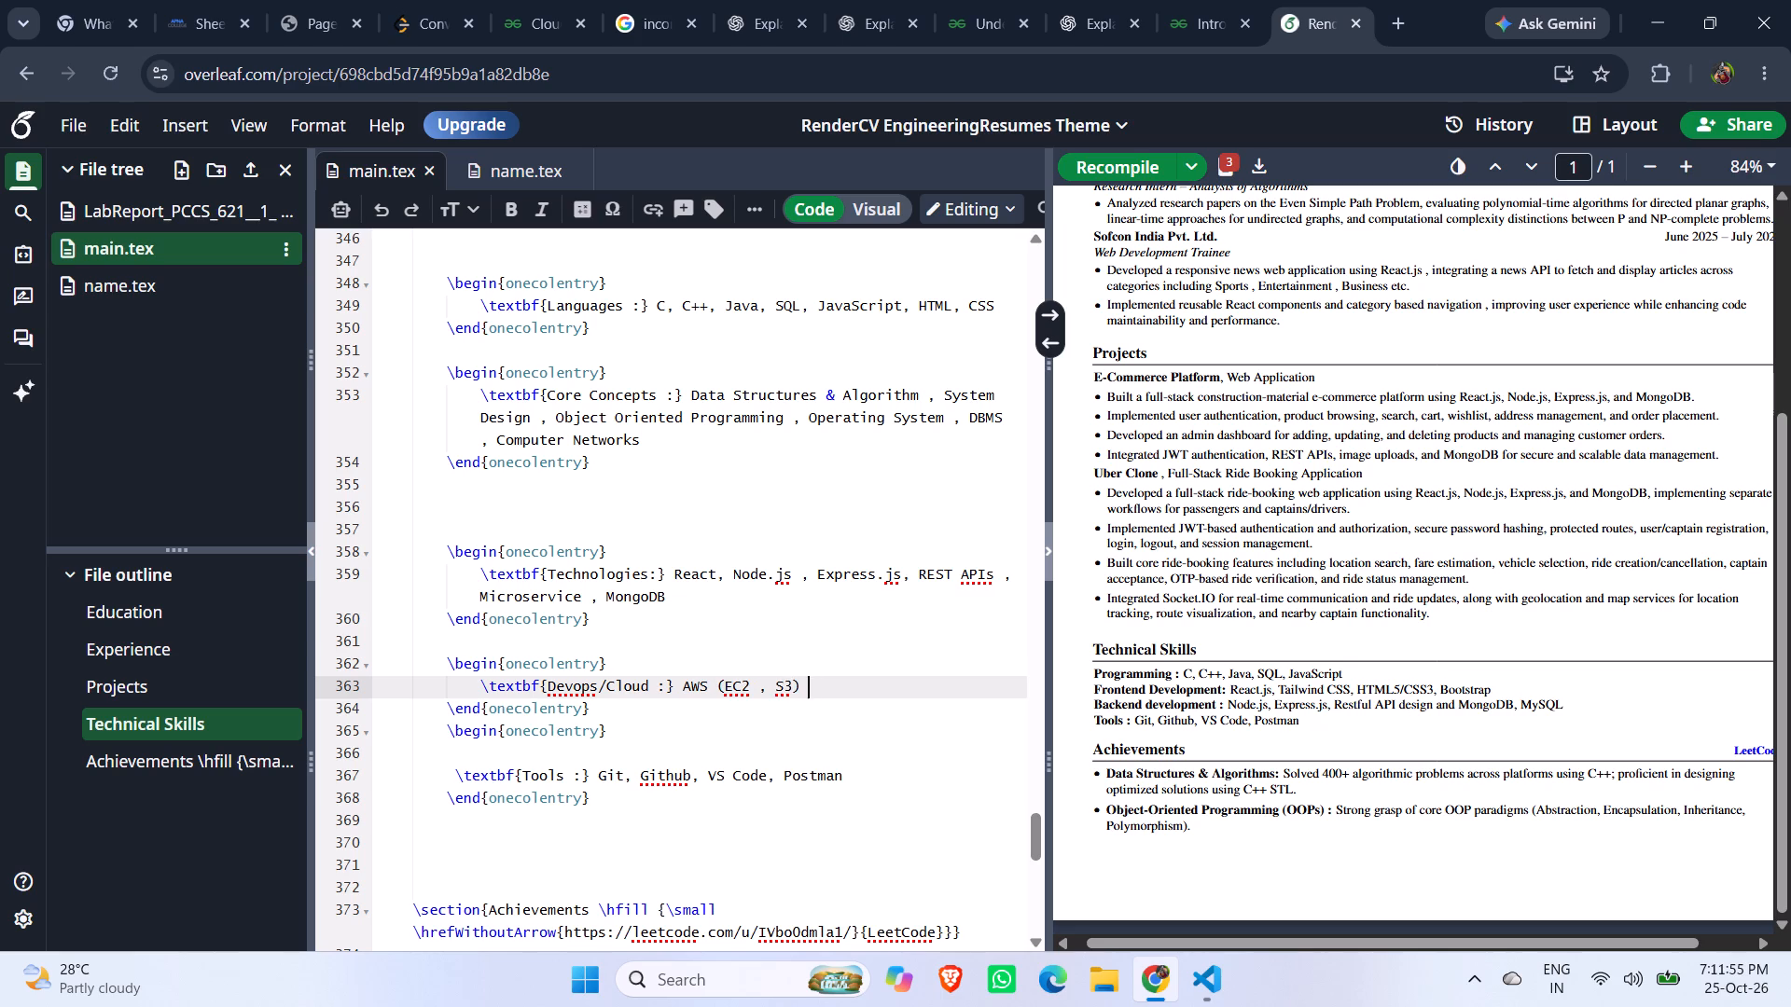
key("space")
Insert "Cloud computing" ahead of AWS in the Devops/Cloud entry.
key("Left")
key("Left")
key("Left")
key("Left")
key("Left")
key("Left")
key("Left")
key("Left")
key("Left")
key("Left")
key("Left")
key("Left")
key("Left")
key("Left")
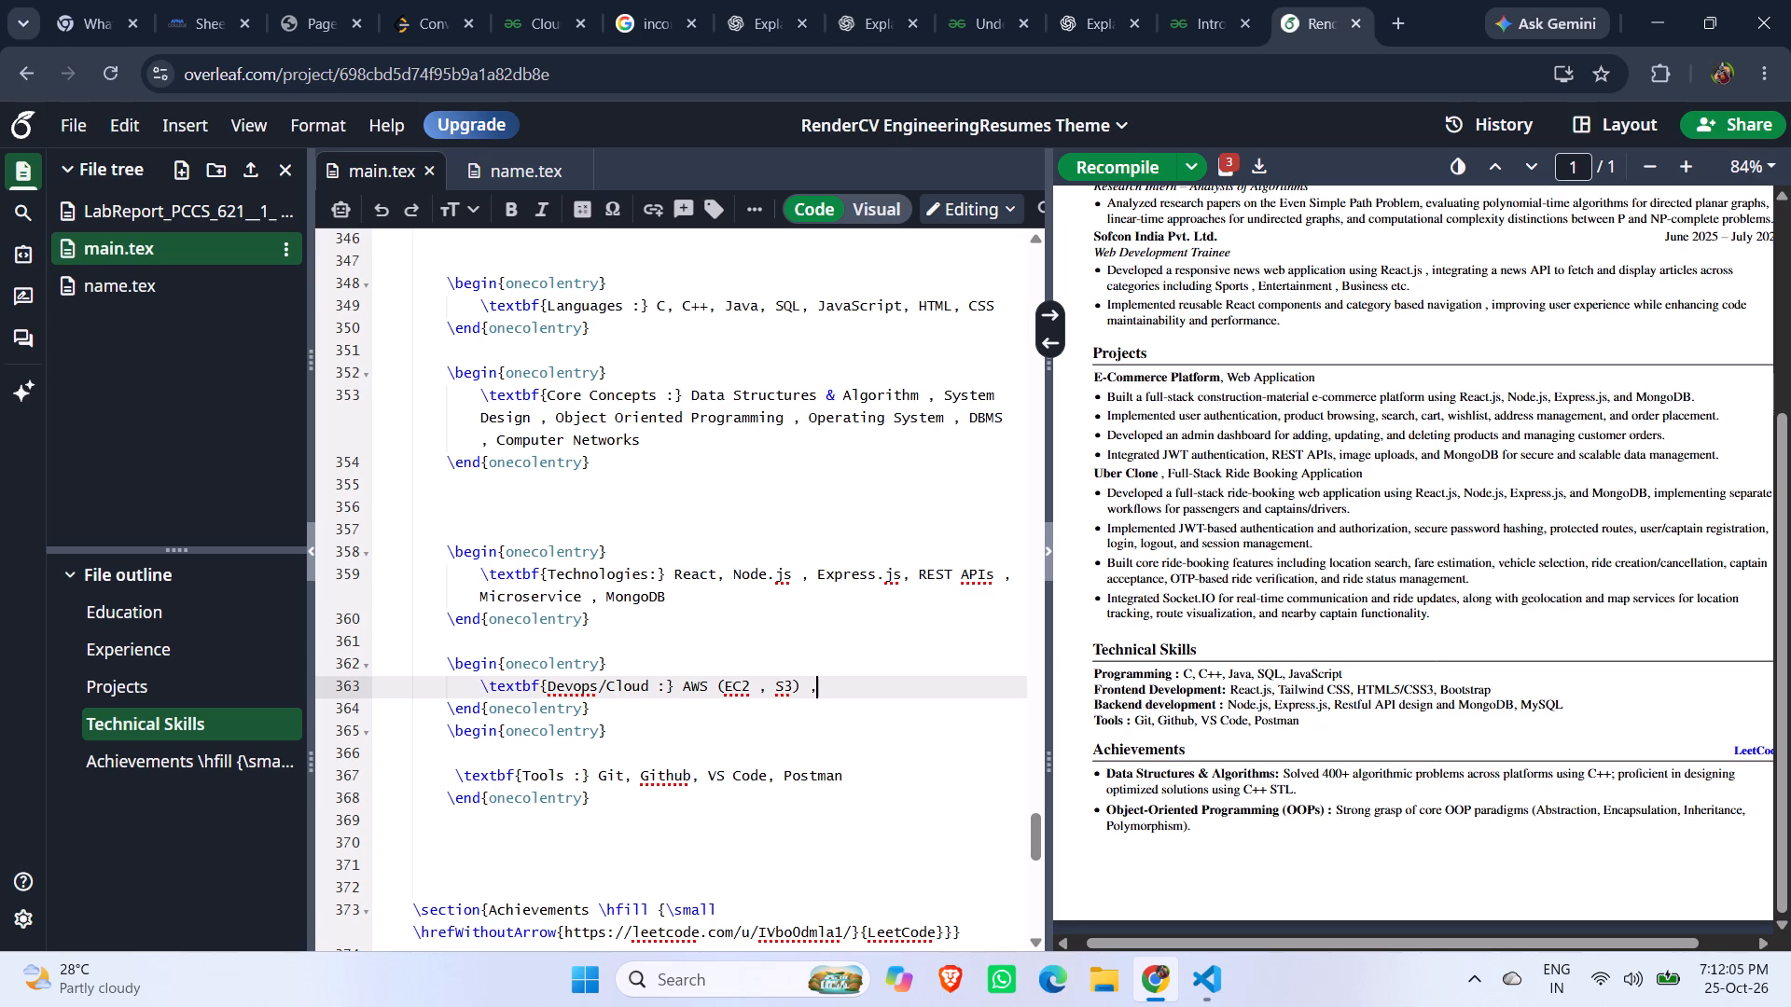
key("Left")
key("Left")
key("Left")
type("Cloud cmp")
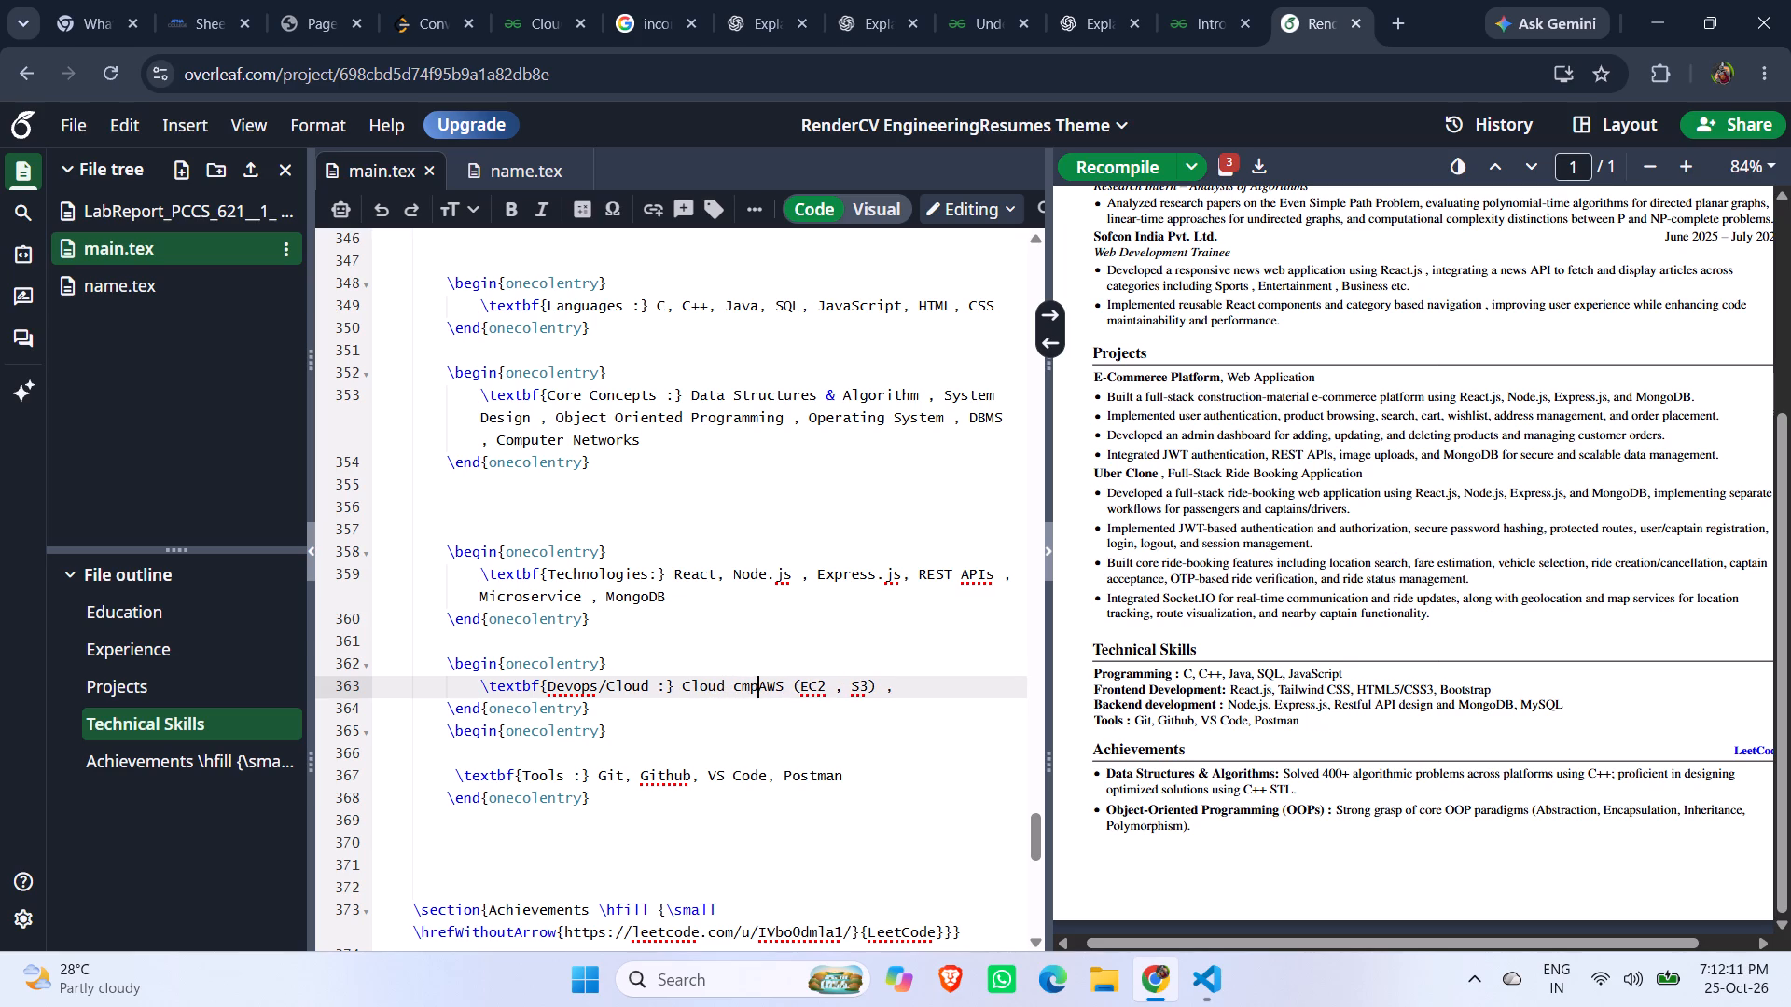
key("BackSpace")
key("BackSpace")
type("opm")
key("BackSpace")
key("BackSpace")
type("mputing")
key("space")
key("shift+f")
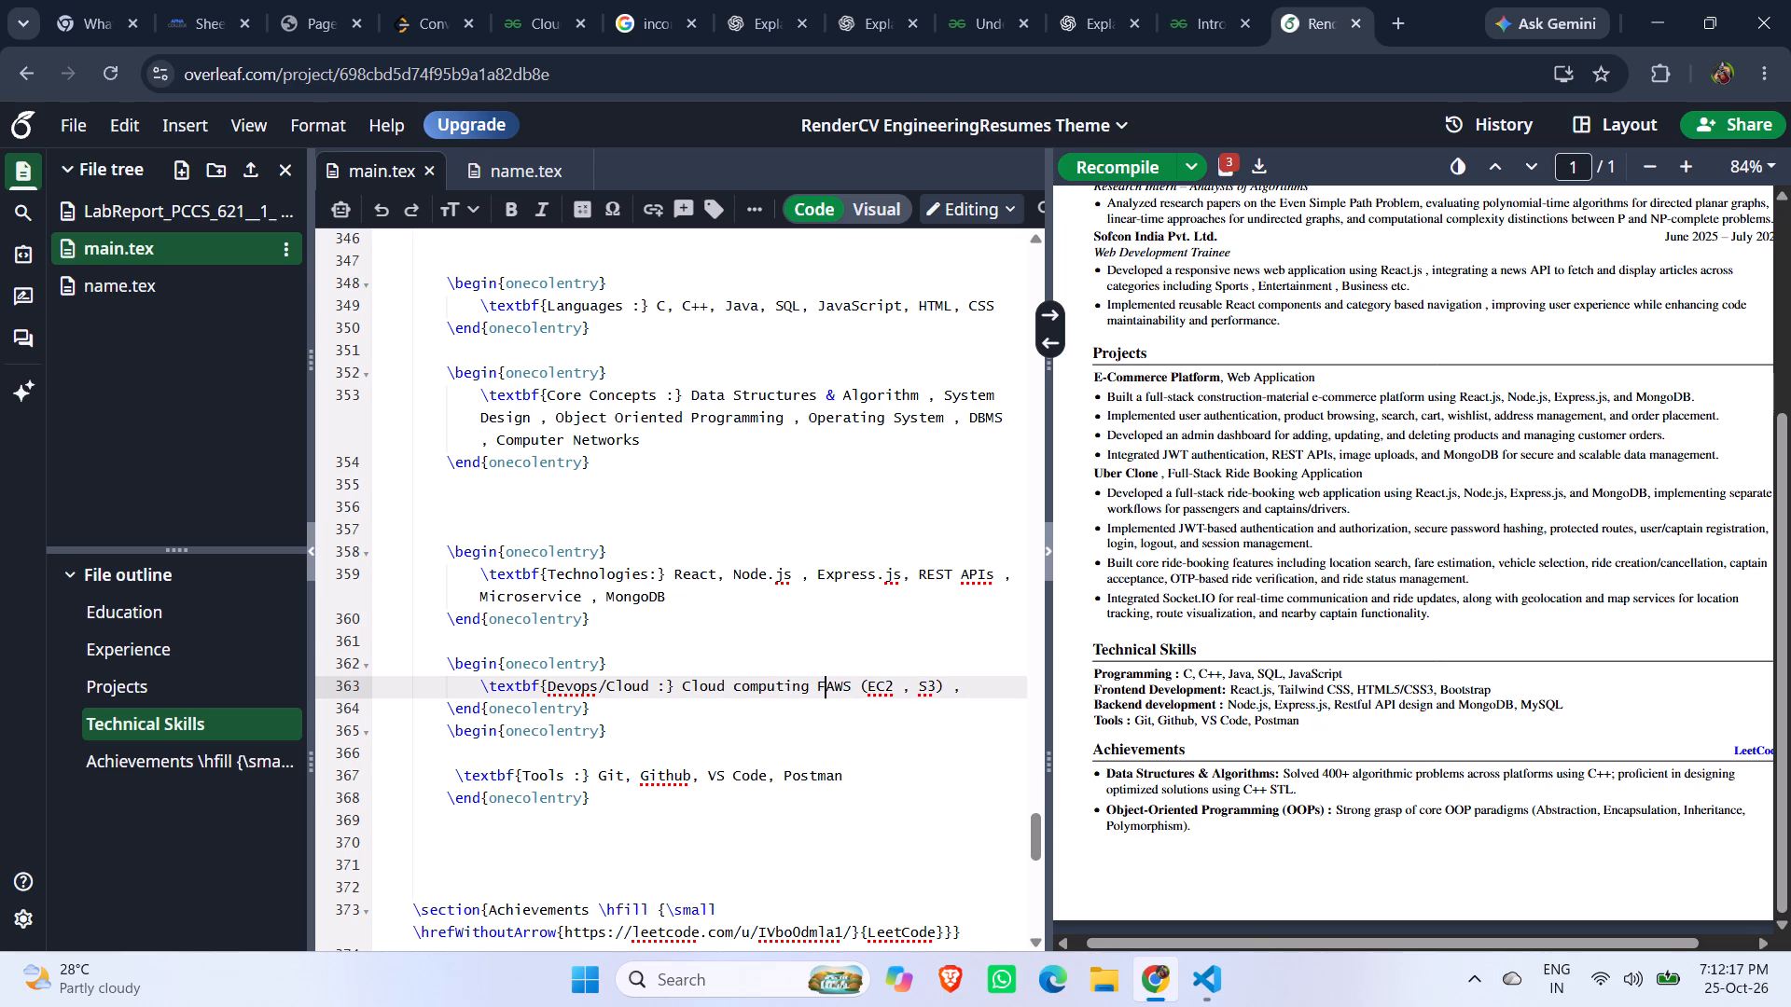
key("BackSpace")
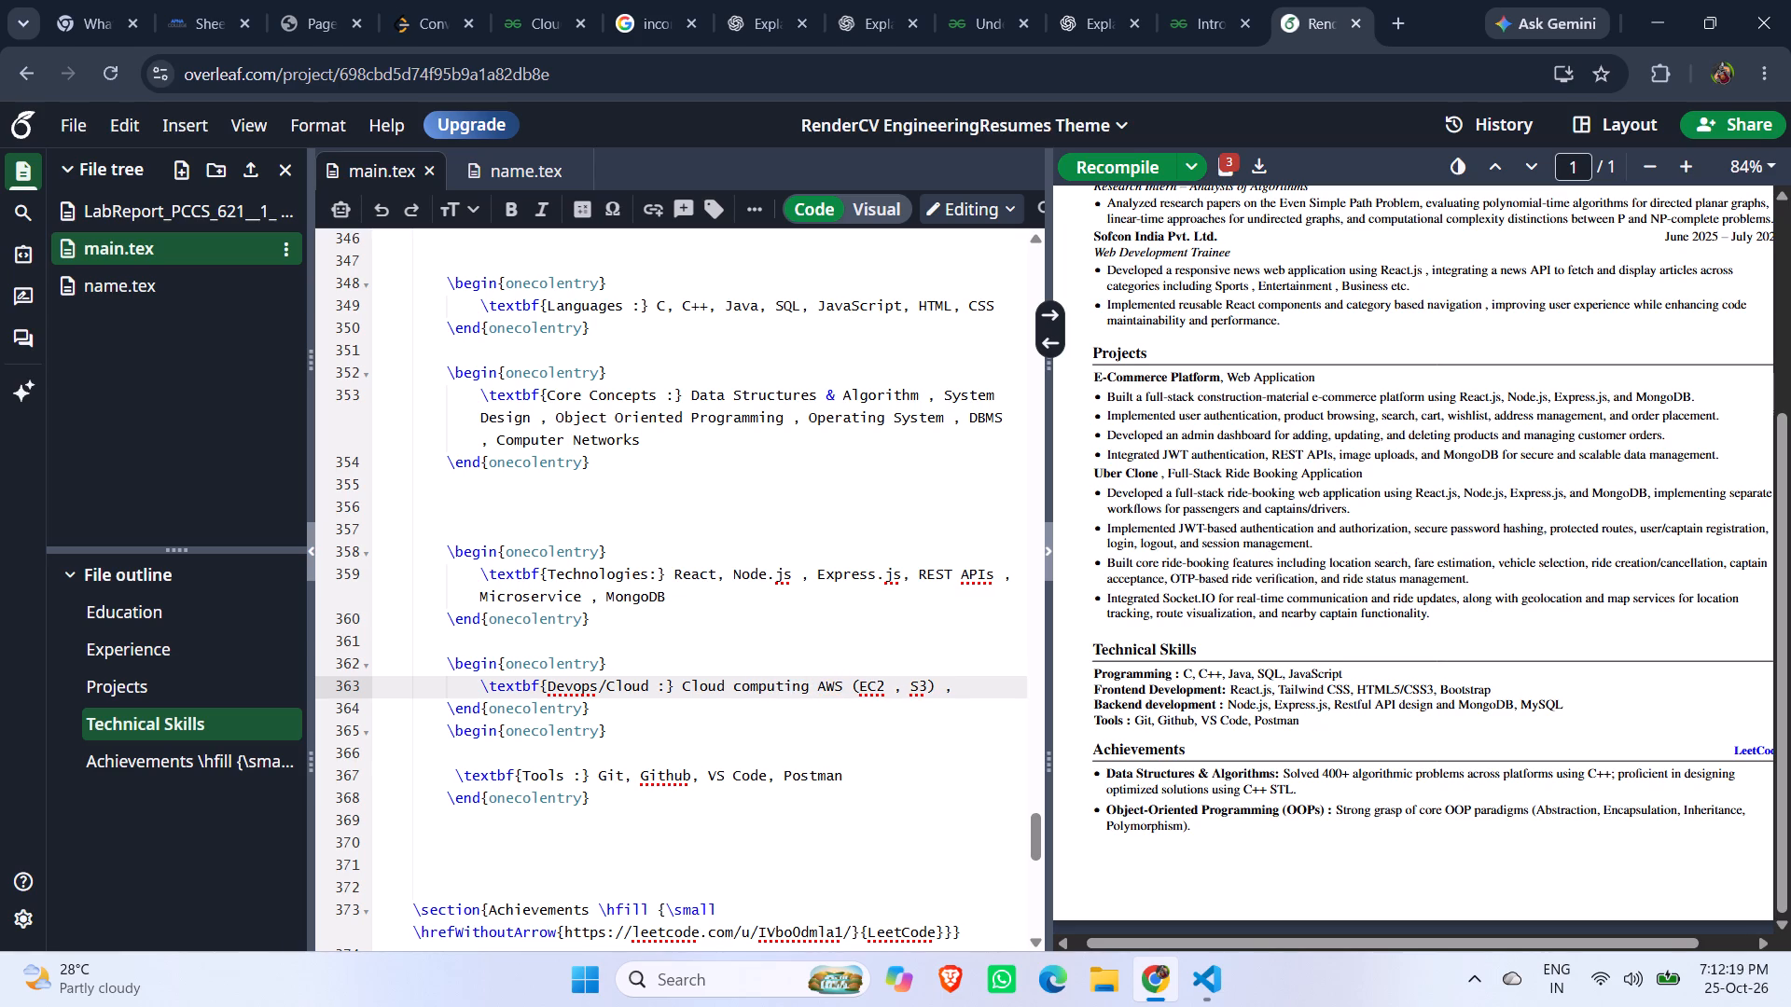
Capitalise the second word of the new Devops/Cloud item so it reads "Cloud Computing".
key("Left")
key("Left")
key("Left")
key("Left")
key("Left")
key("Left")
key("Left")
key("Left")
key("Left")
key("BackSpace")
key("shift+c")
Extend the first Devops/Cloud item to "Cloud Computing Fundamentals," with a comma separating it from AWS.
key("Right")
key("Right")
key("Right")
key("Right")
key("Right")
key("Right")
key("Right")
key("Right")
key("space")
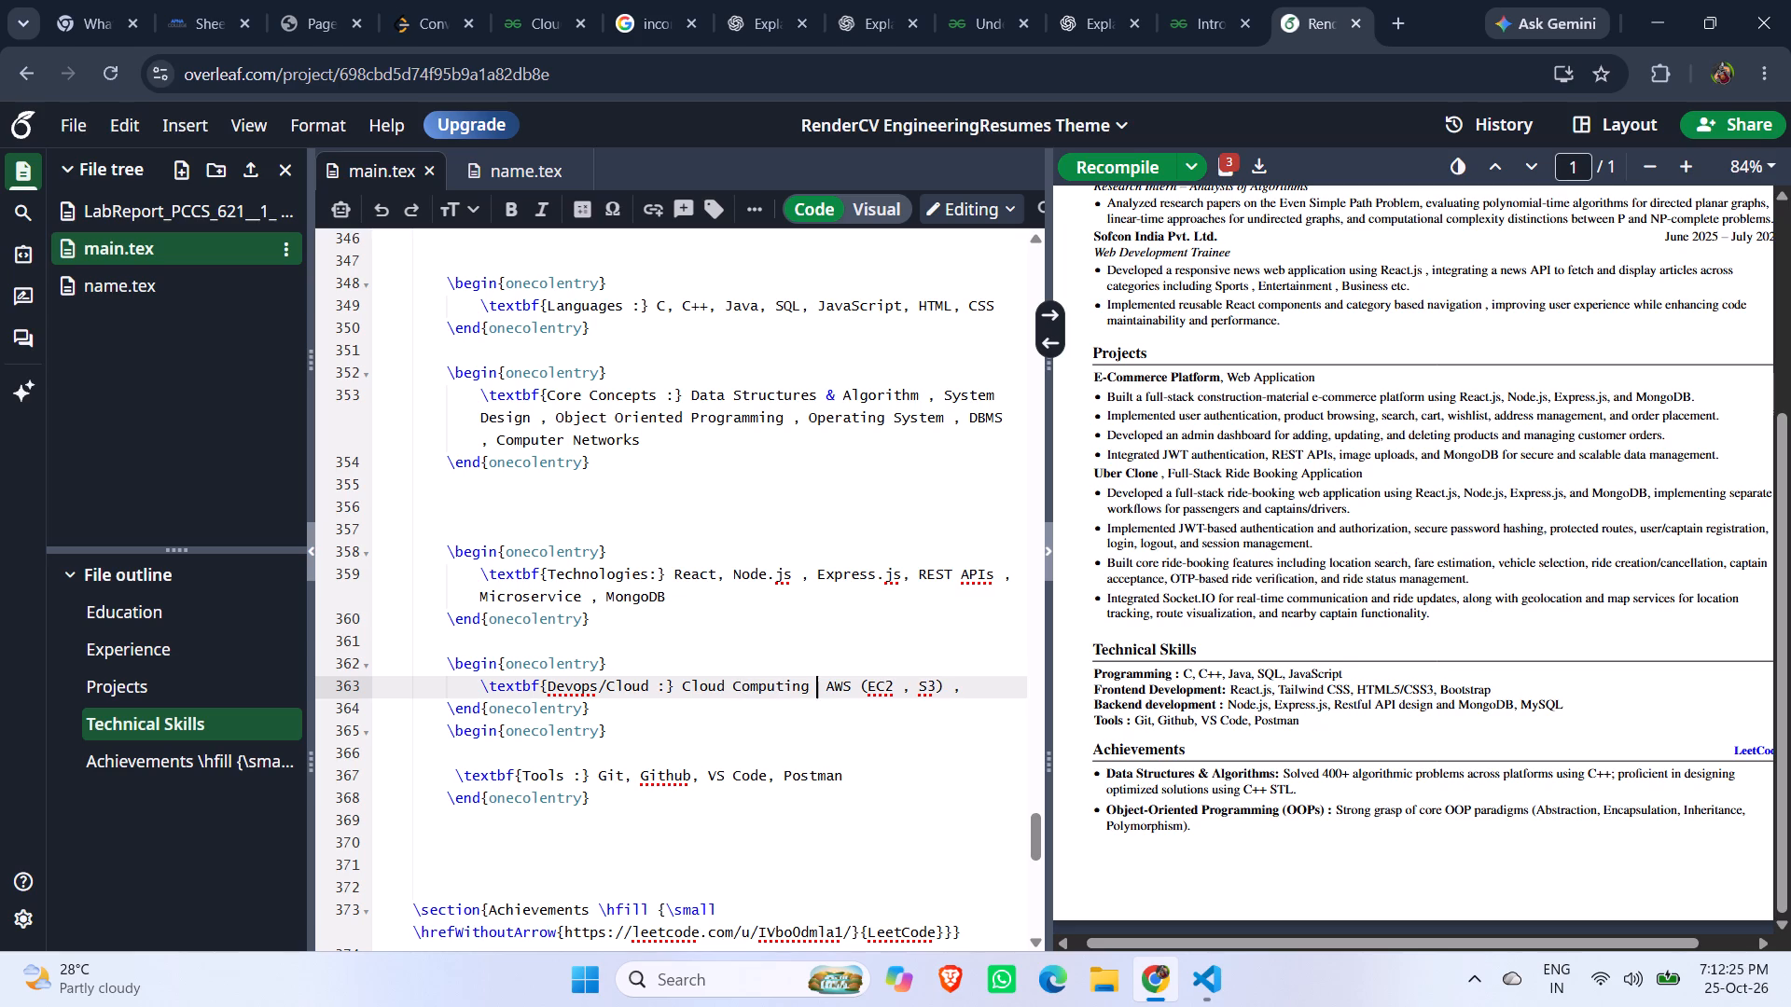
key("shift+f")
key("u")
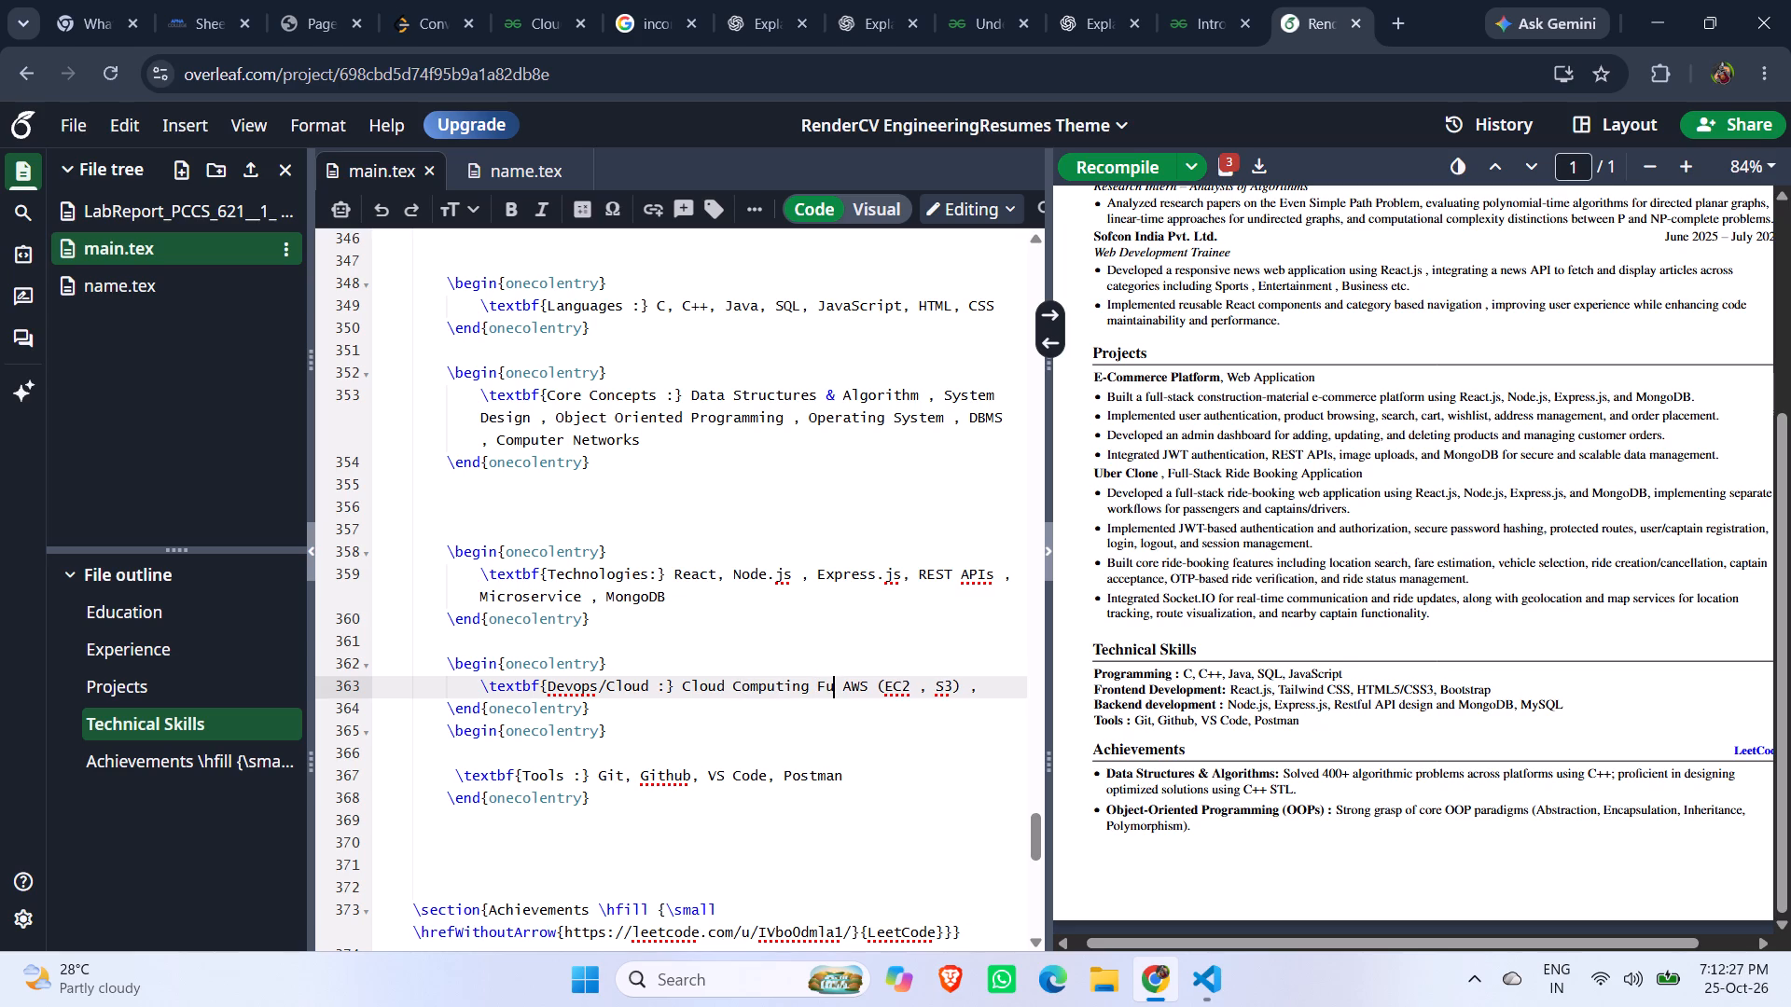
key("BackSpace")
type("undamentals")
key("comma")
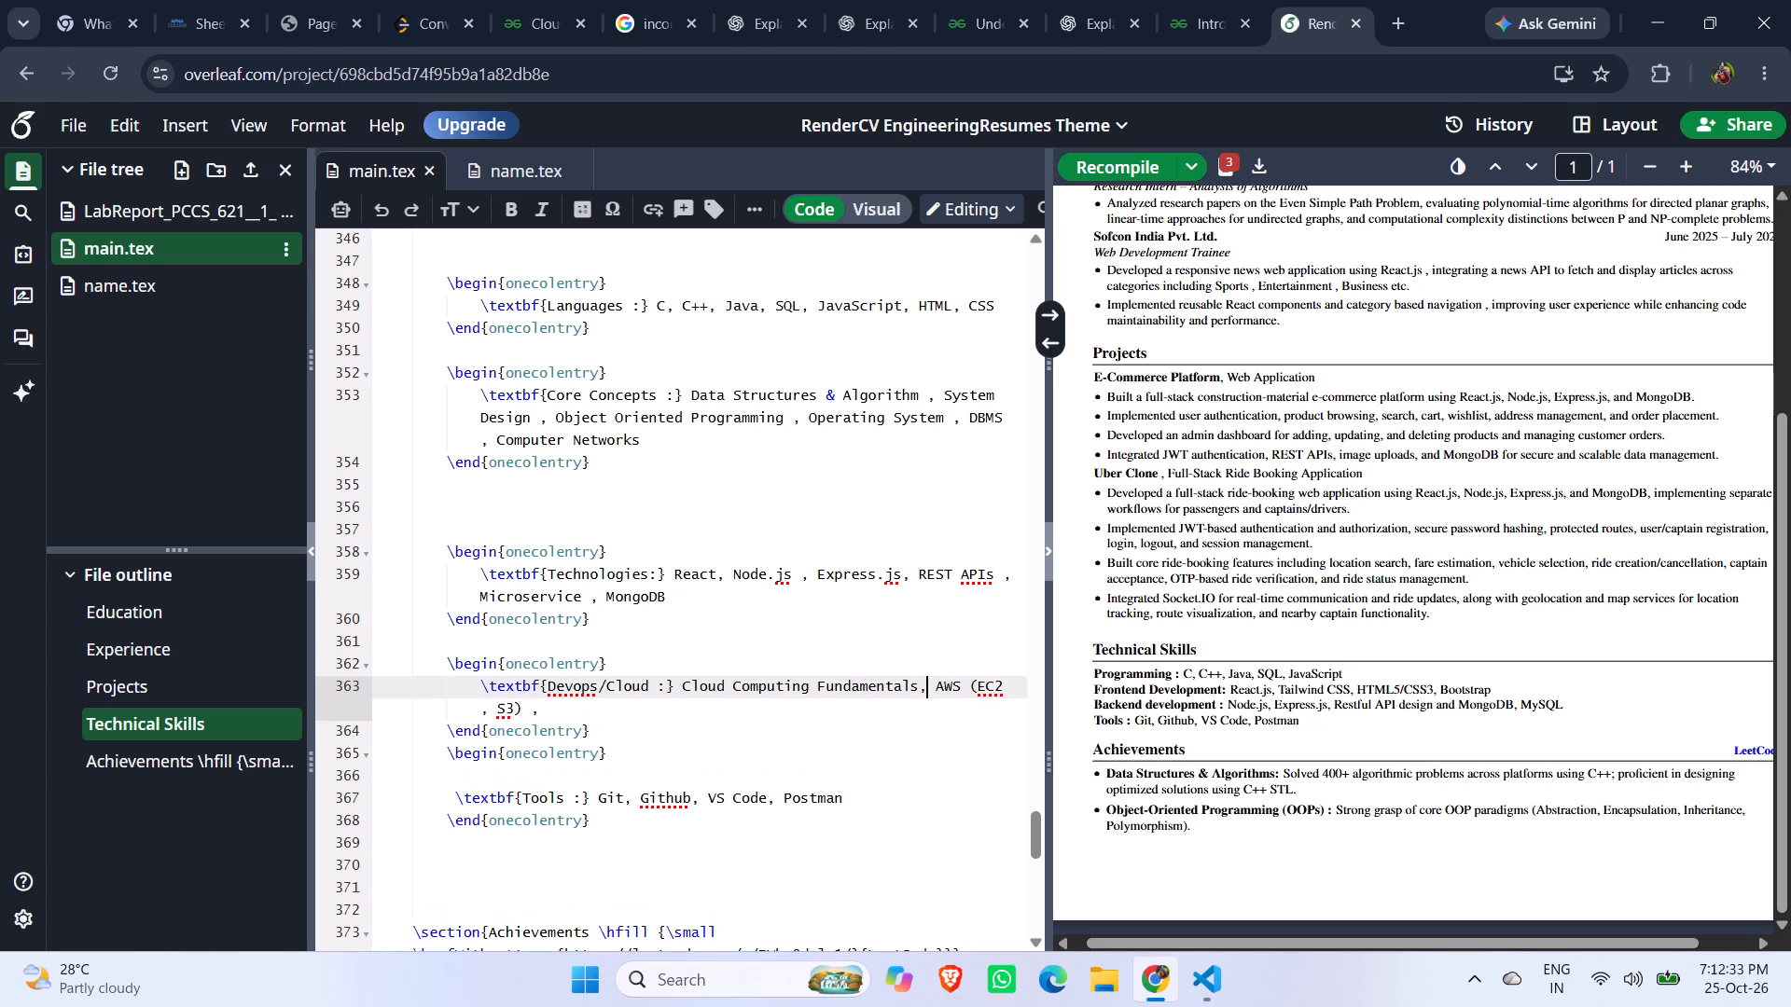
Append Docker, Kubernetes, Git and Linux, separated by commas, after the AWS item in the Devops/Cloud entry.
left_click(571, 713)
type("Docker")
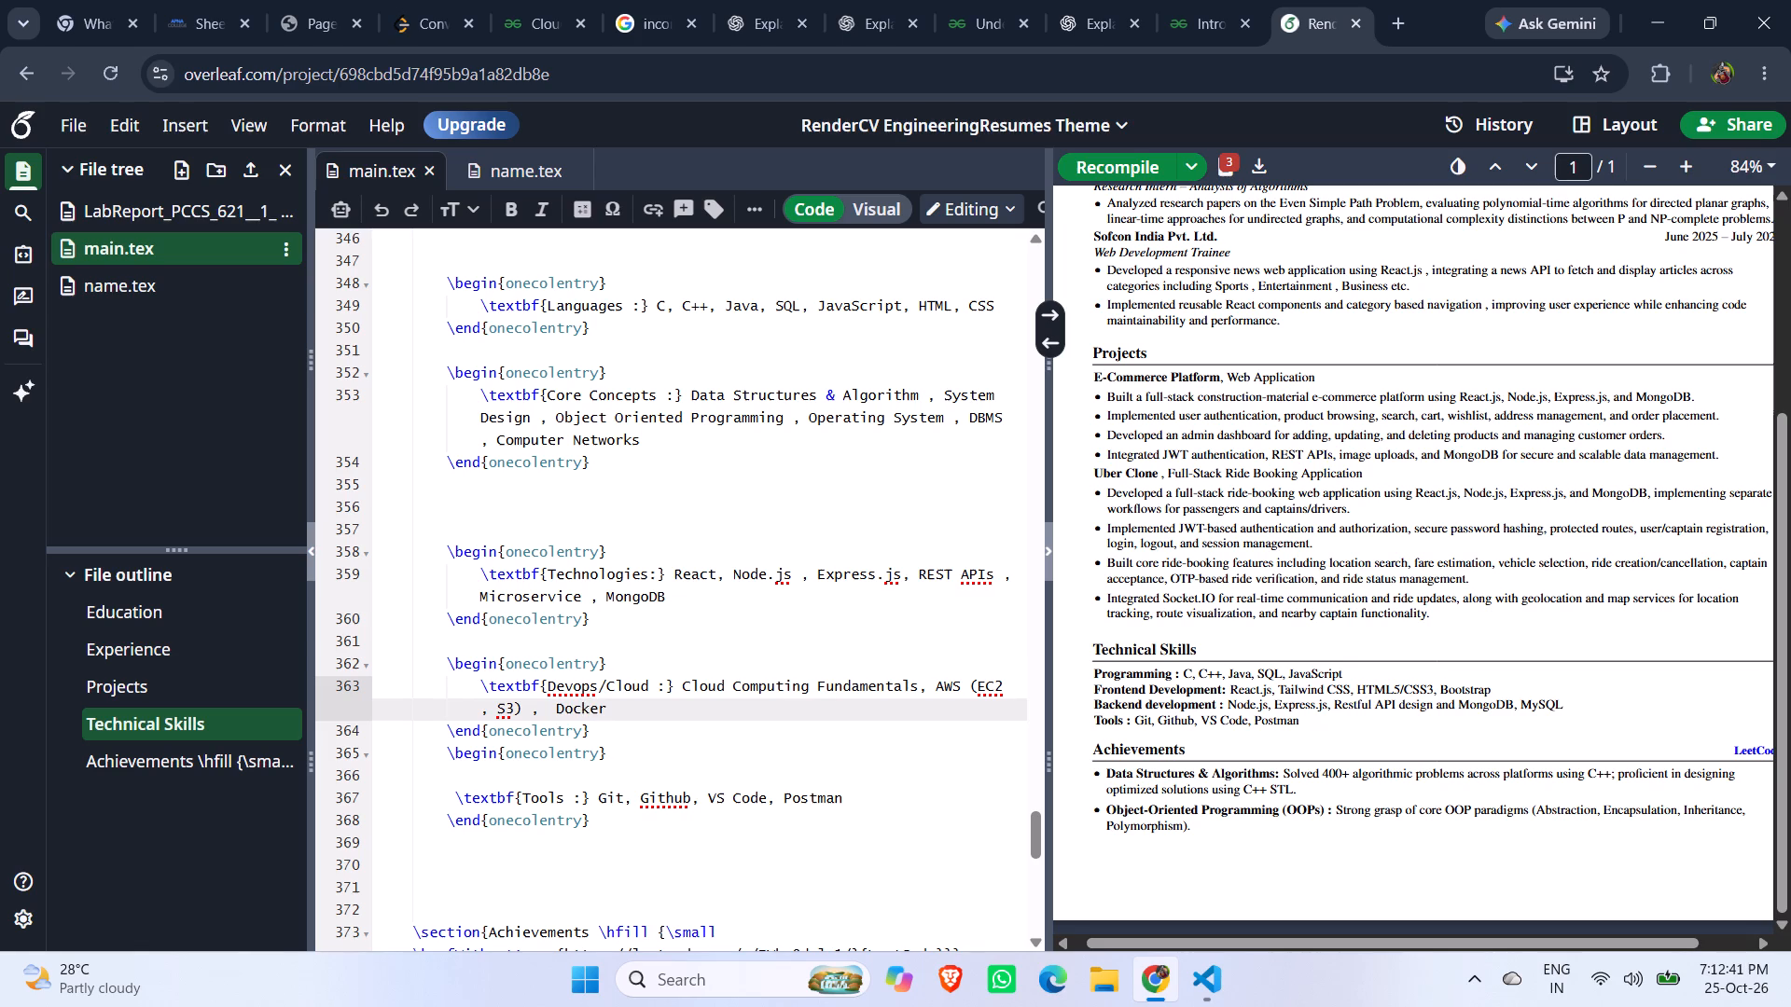
key("space")
type(", Kubern")
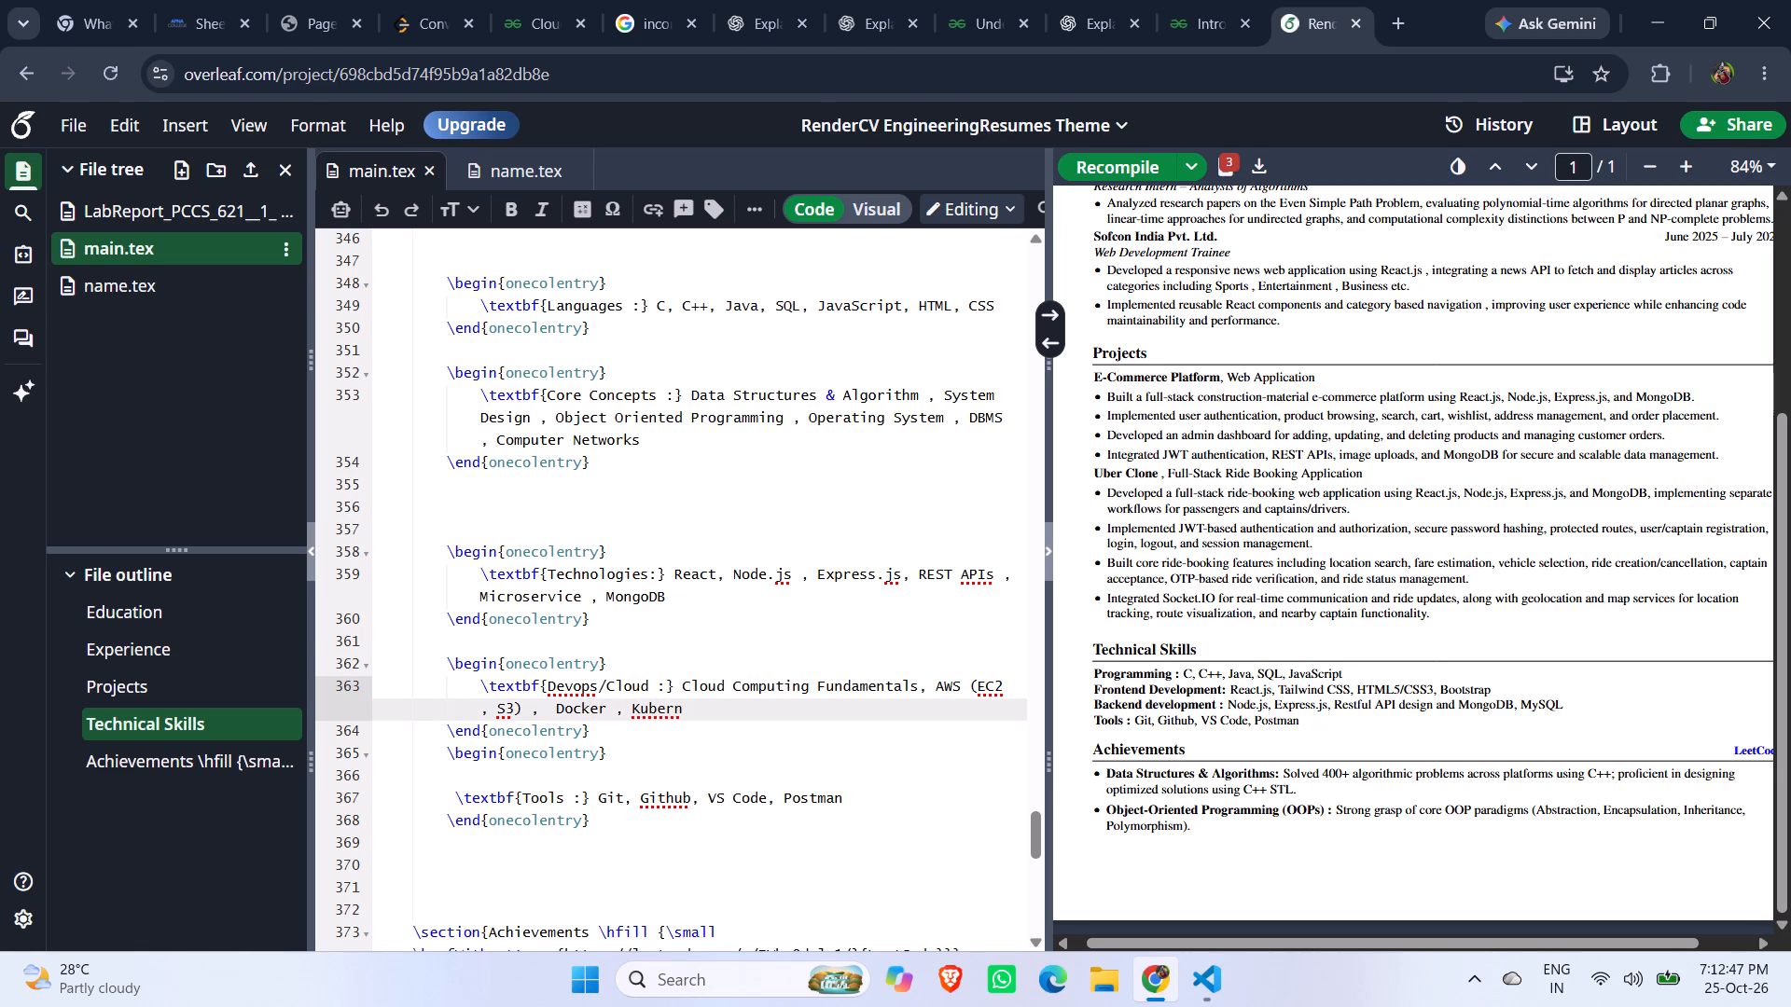
type("etes")
key("space")
type(",")
key("space")
type("Git ,")
type("LIN")
key("BackSpace")
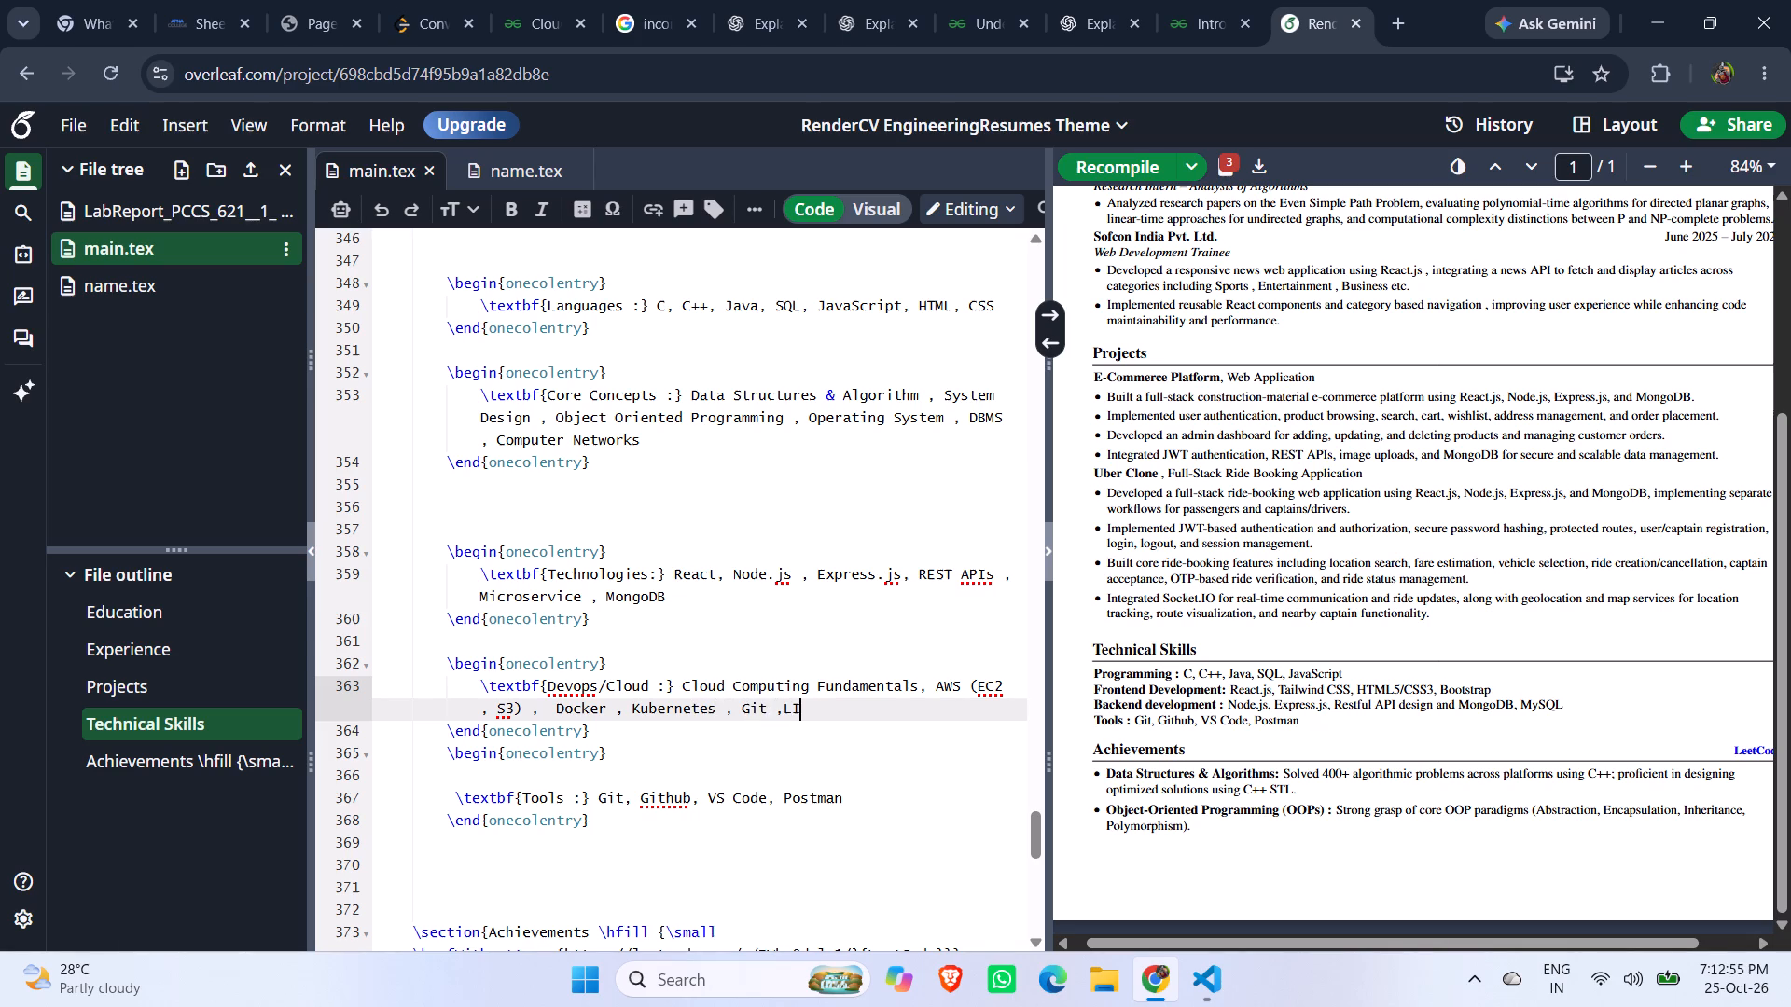
key("BackSpace")
type("inux")
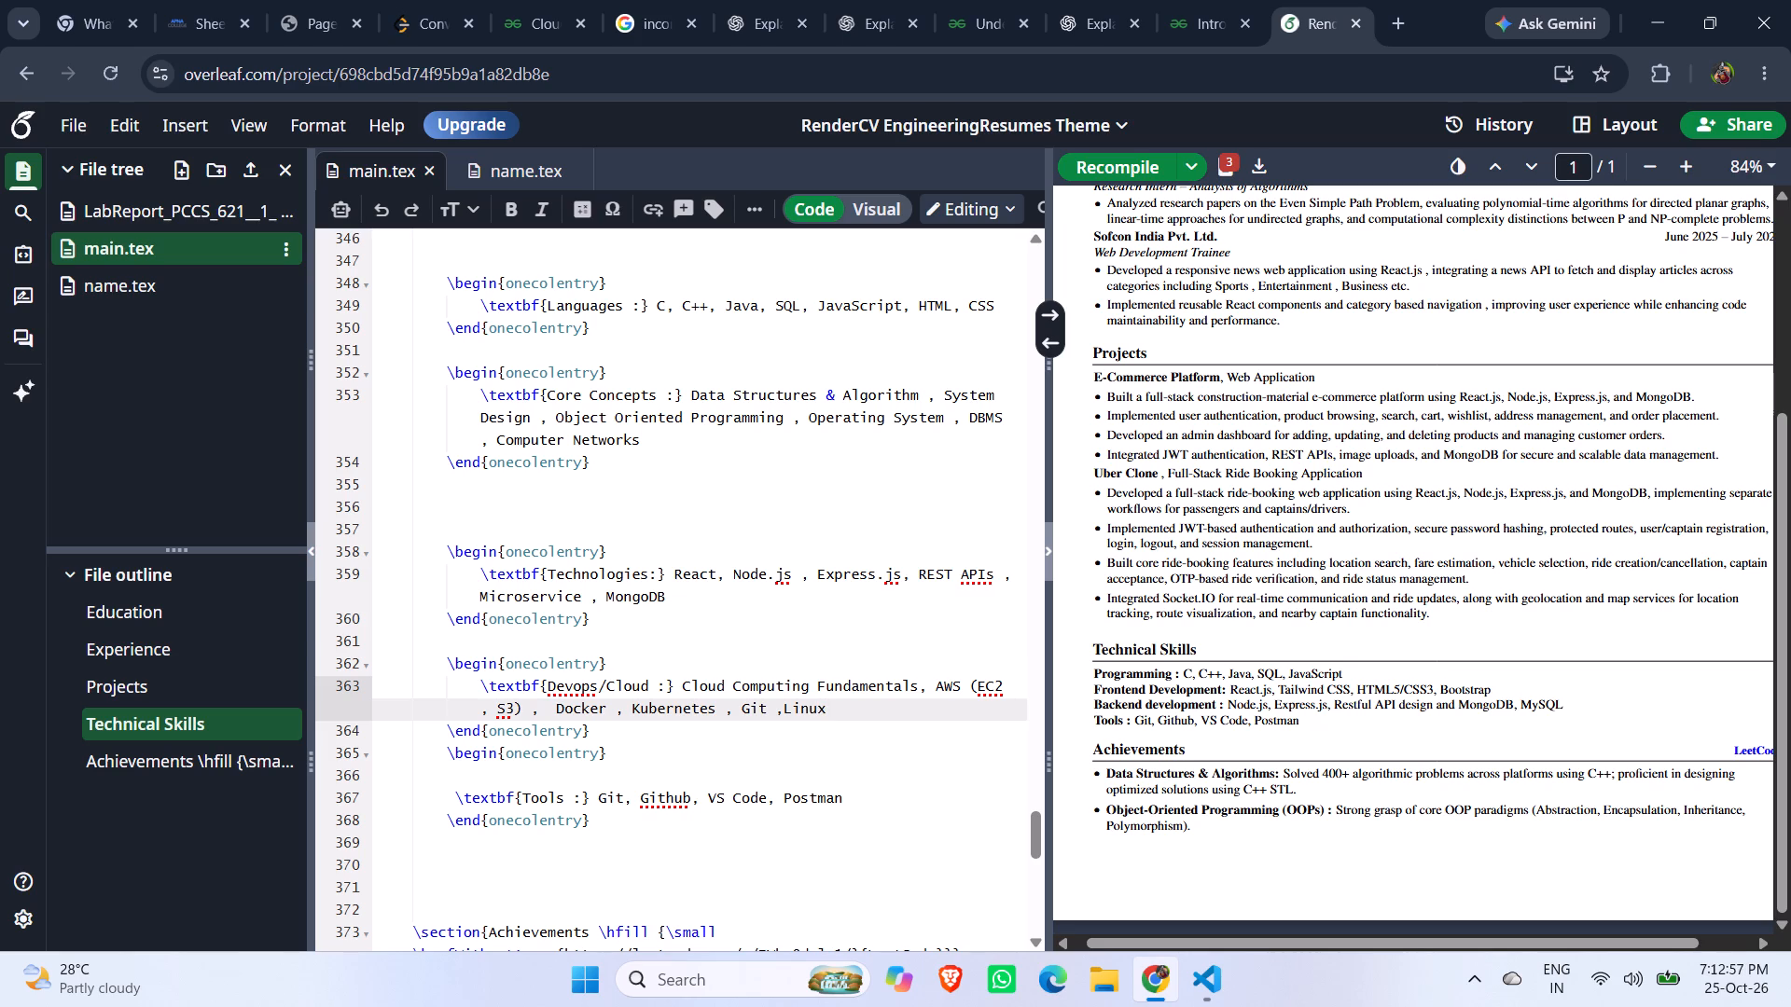
Correct the comma spacing between the last two Devops/Cloud skills to read "Git, Linux".
key("Left")
key("Left")
key("Left")
key("Left")
key("Left")
key("space")
key("Left")
key("BackSpace")
key("Left")
key("Delete")
key("comma")
Remove the spaces before the commas that follow Kubernetes and Docker in the Devops/Cloud entry.
key("Left")
key("Left")
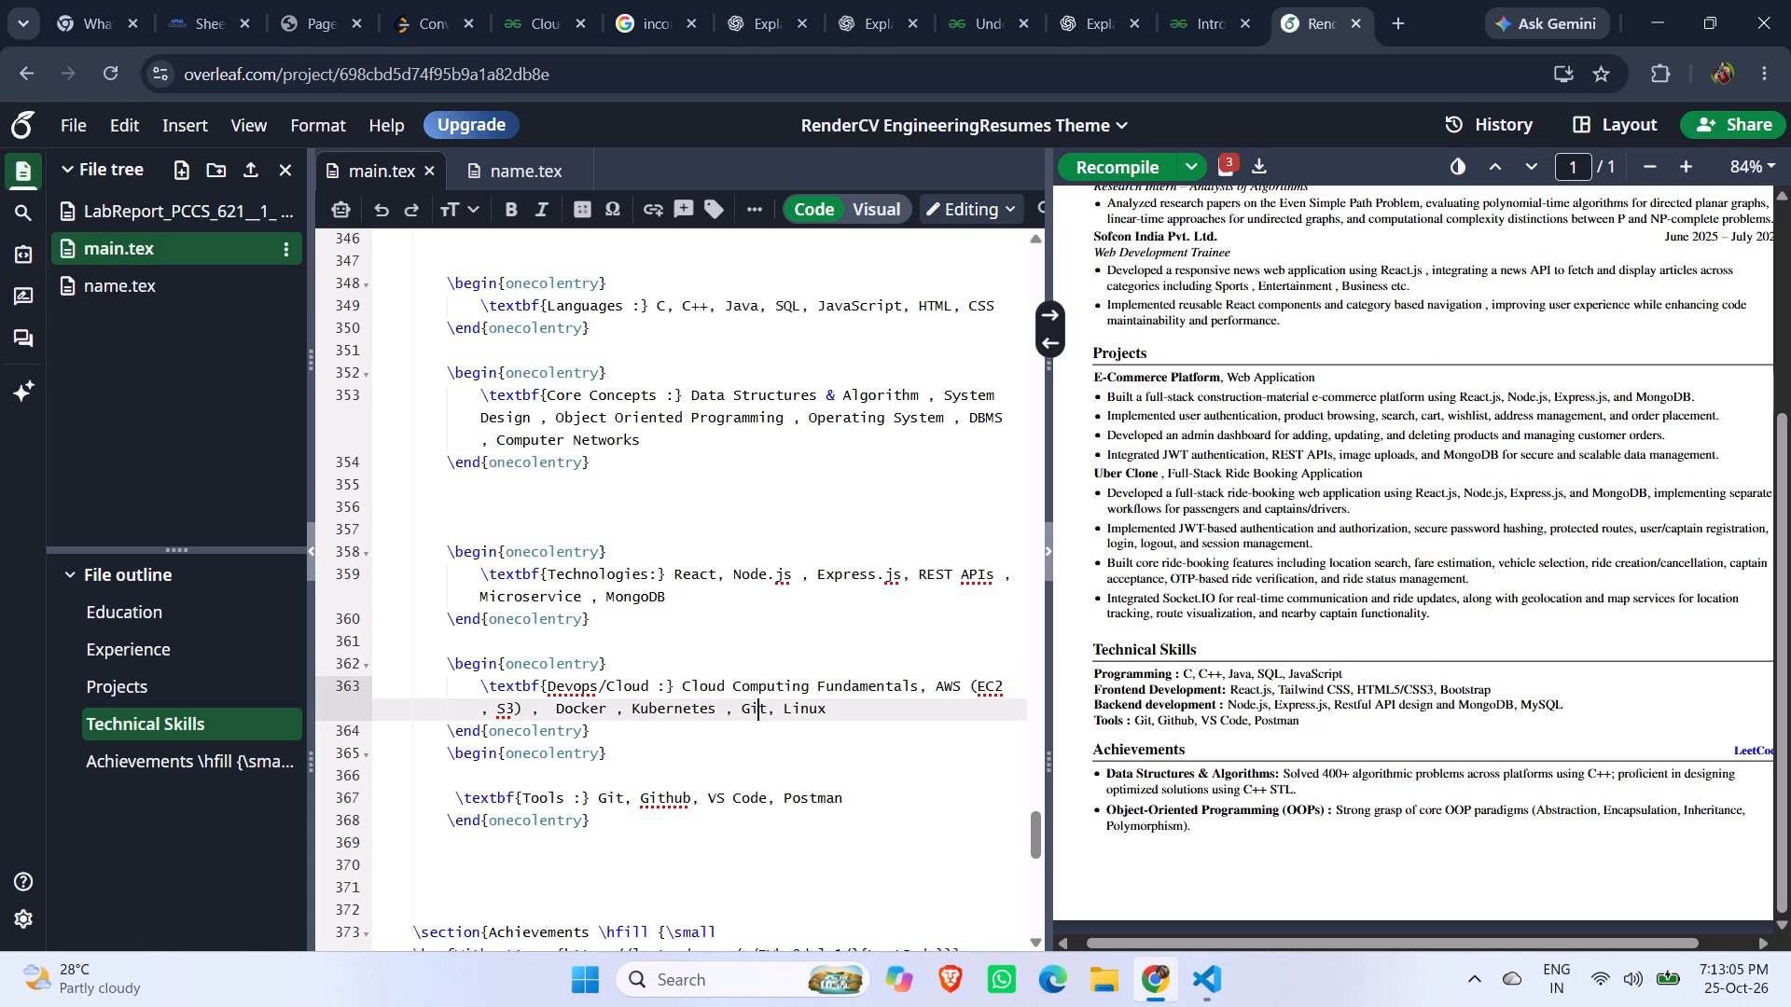
key("Left")
key("Left")
key("Left")
key("Left")
key("BackSpace")
key("Left")
key("Left")
key("Left")
key("Left")
key("Left")
key("Left")
key("Left")
key("Left")
key("Left")
key("Left")
key("Left")
key("Left")
key("BackSpace")
Remove the space before the comma that follows the closing parenthesis of the AWS item.
key("Left")
key("Left")
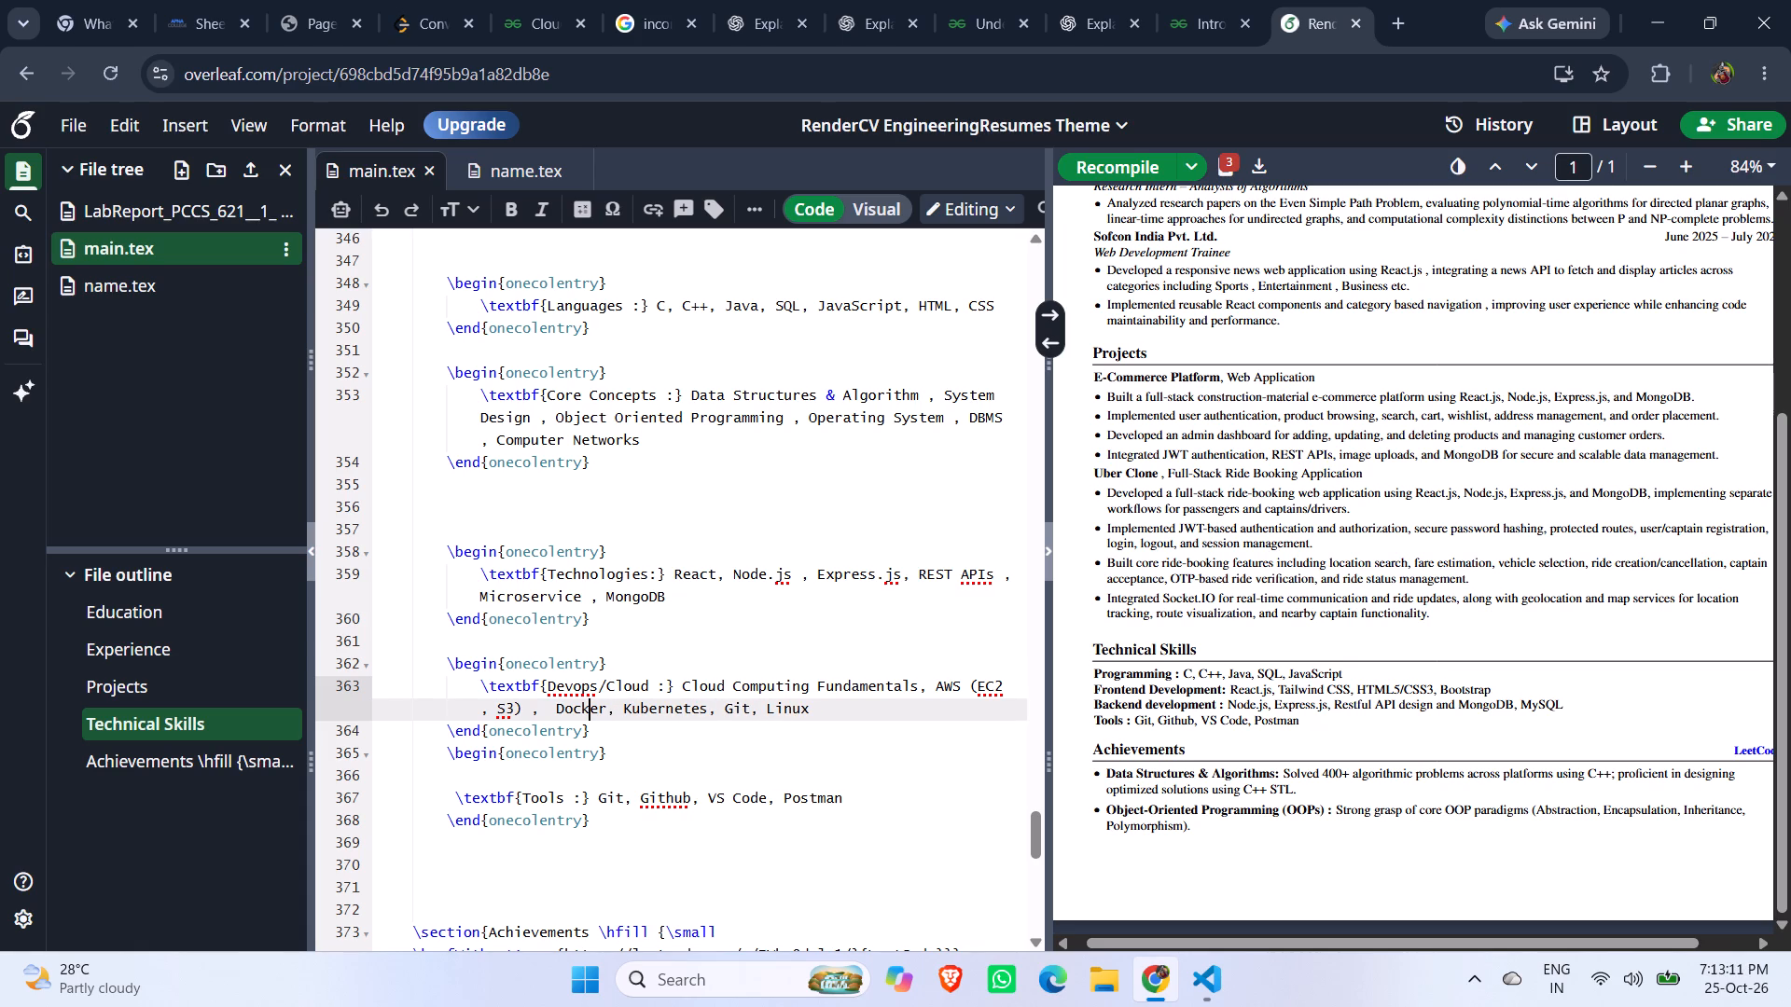
key("Left")
key("Left")
key("Left")
key("Left")
key("Left")
key("Left")
key("Left")
key("BackSpace")
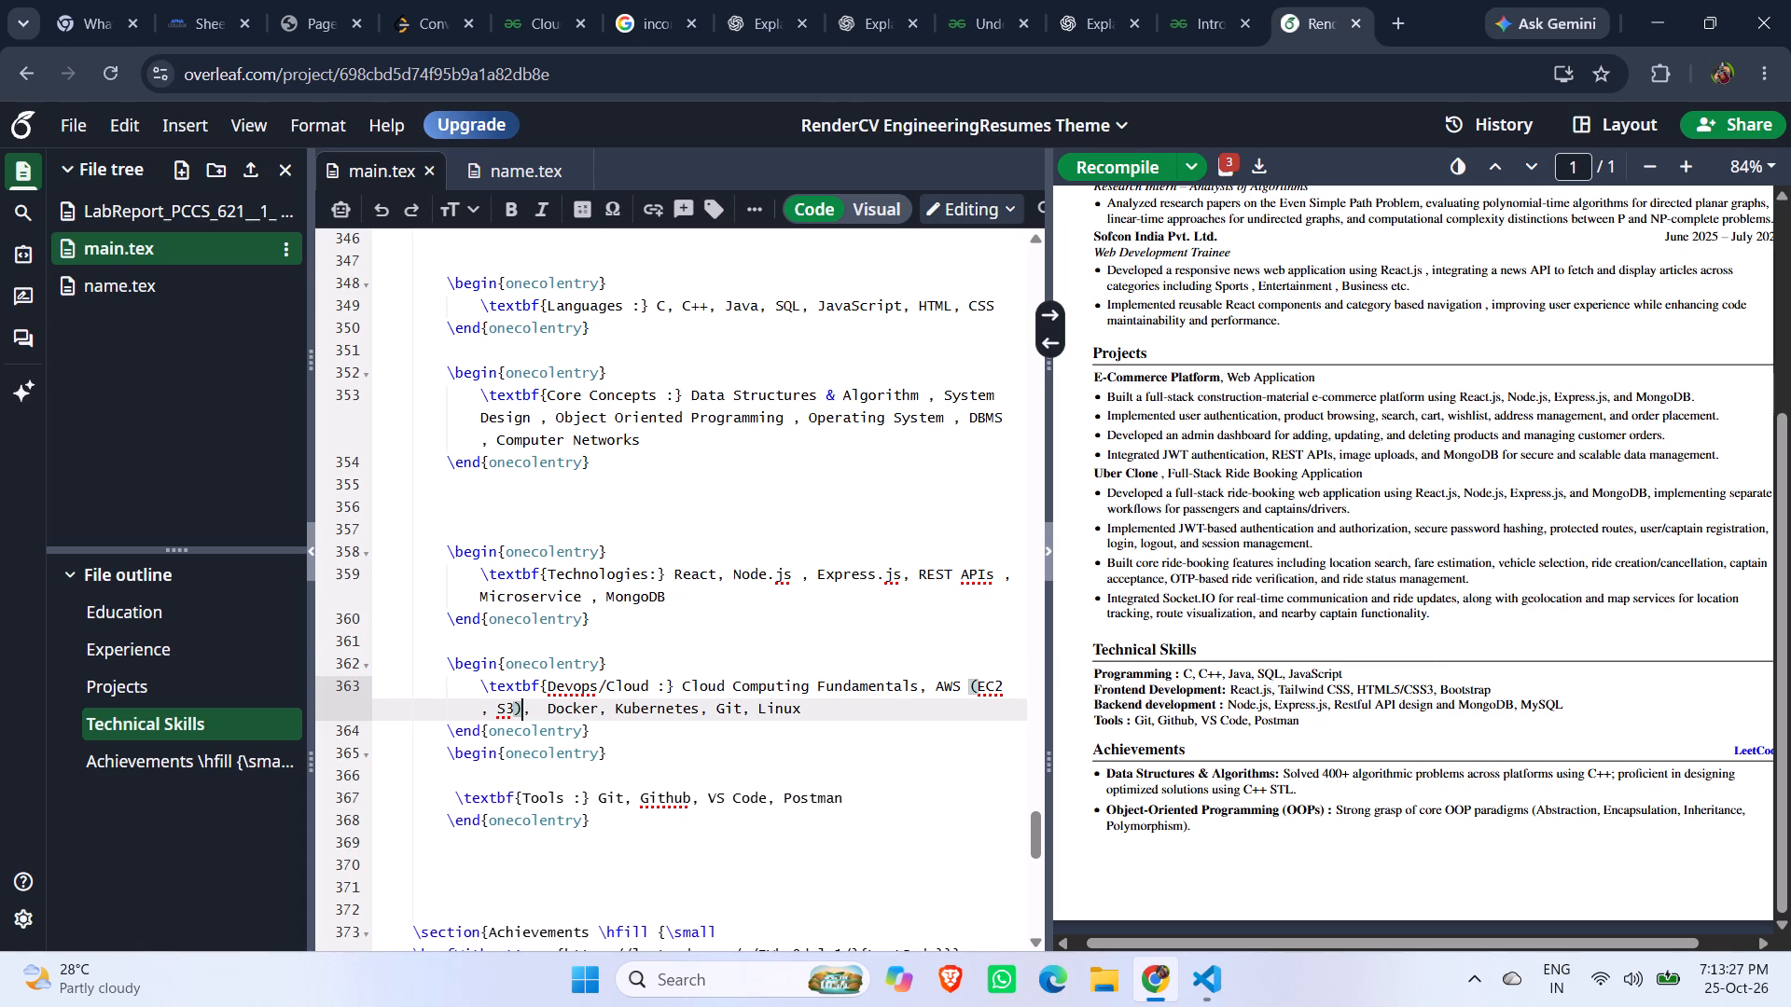
left_click(666, 596)
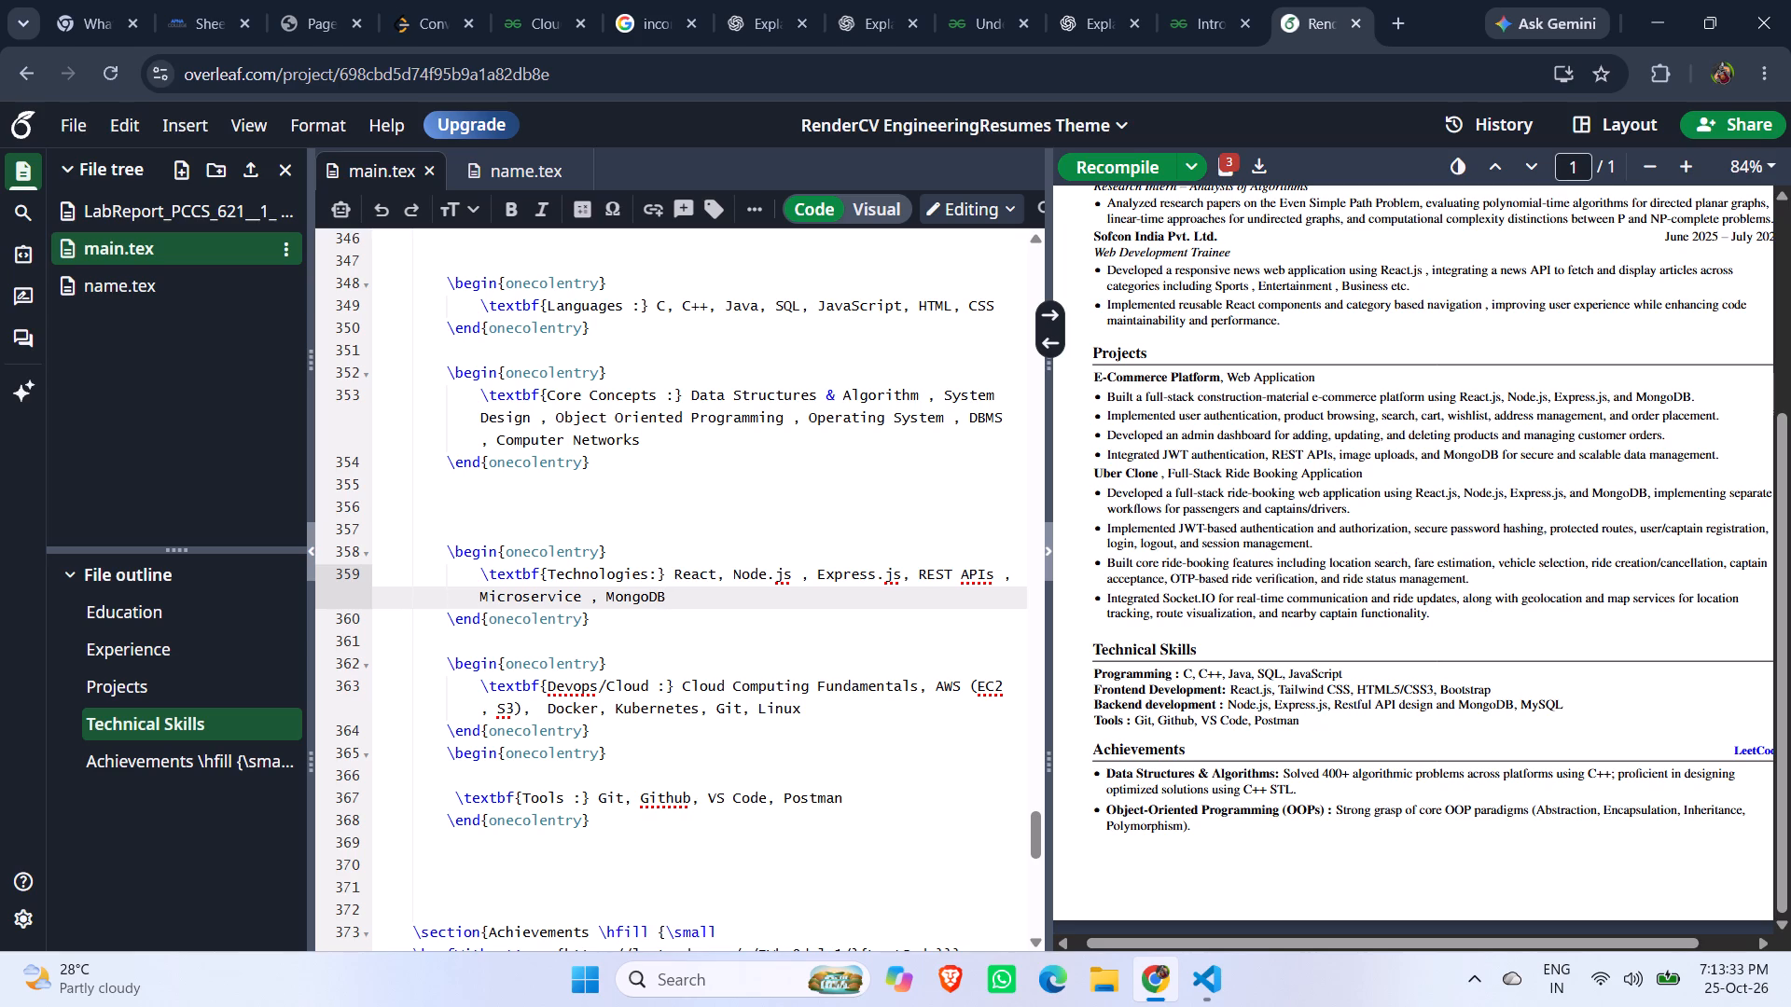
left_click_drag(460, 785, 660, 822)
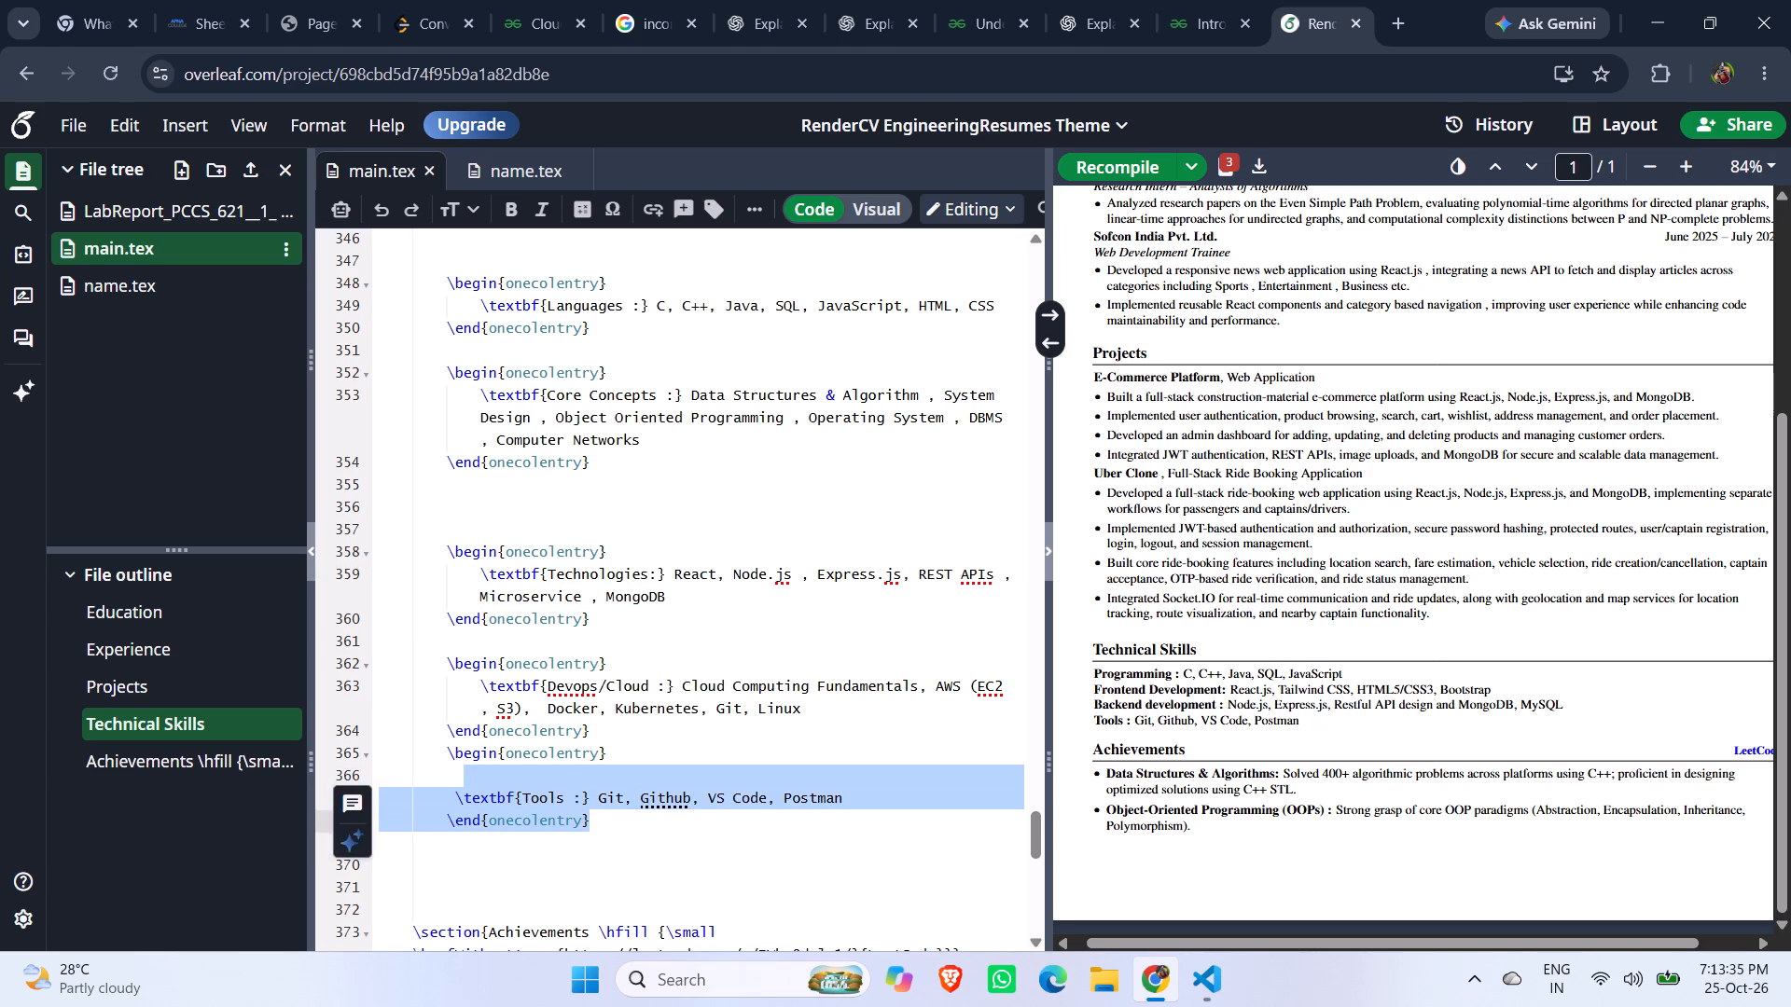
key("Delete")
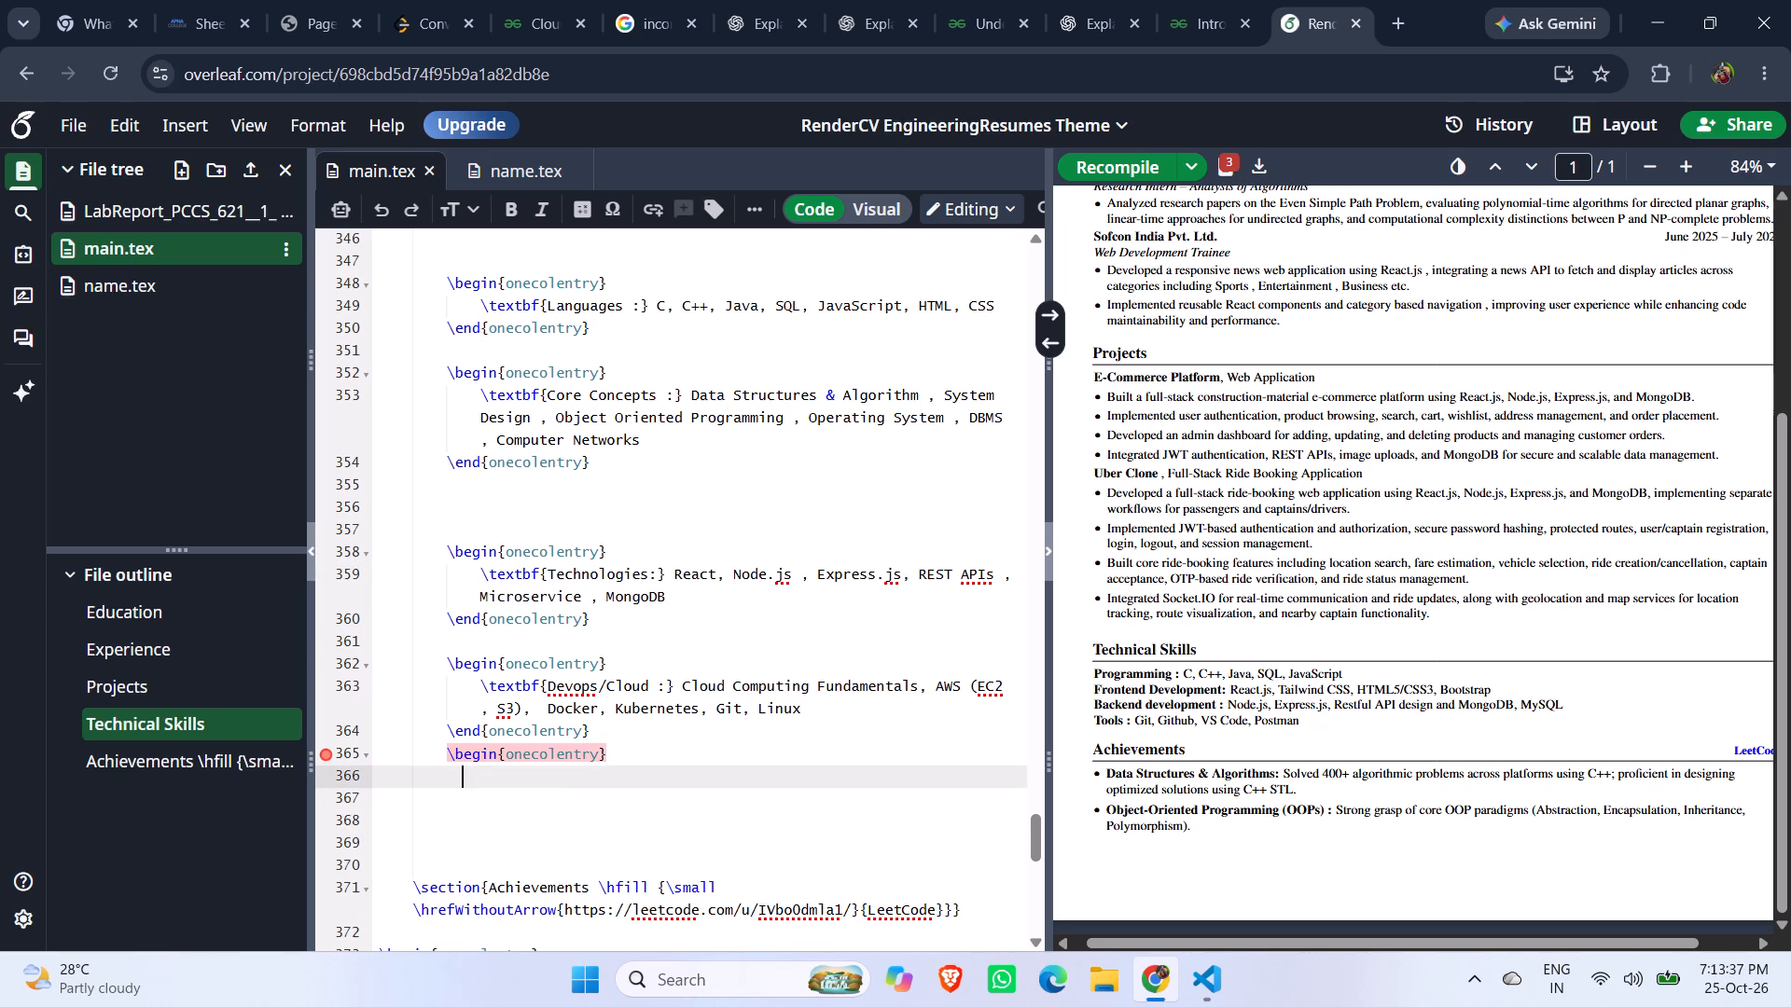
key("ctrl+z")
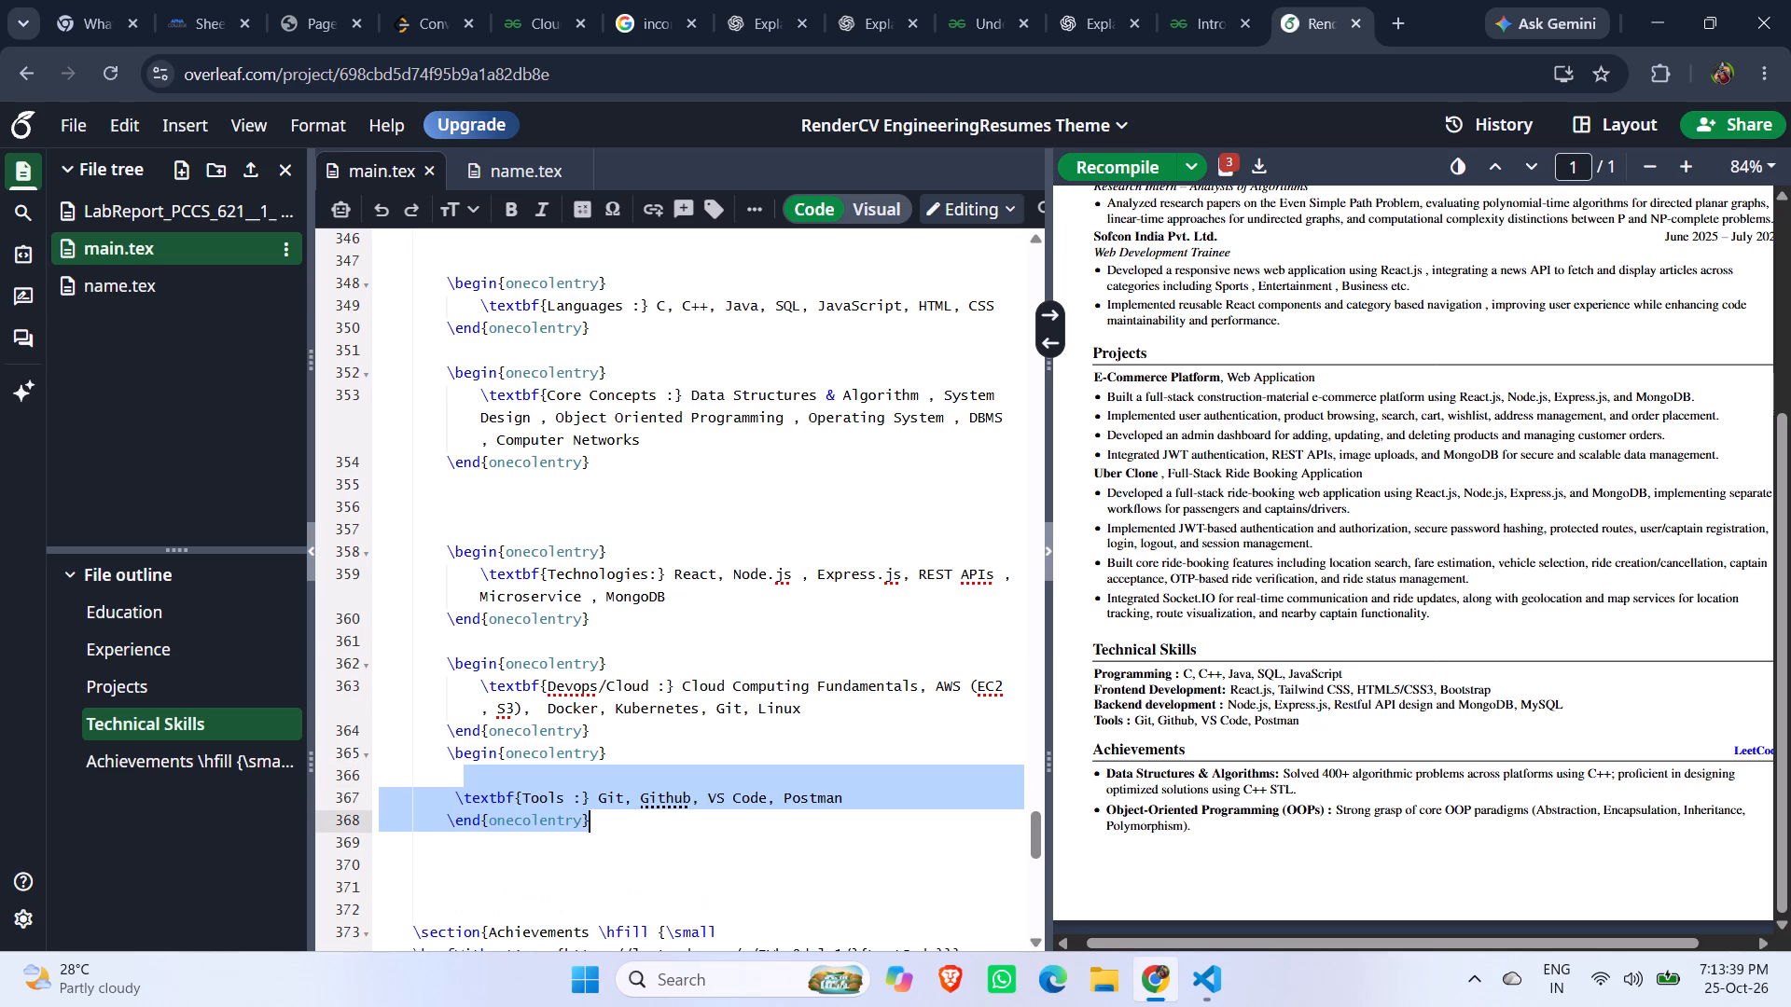
Delete the entire Tools entry below Devops/Cloud, including its begin and end onecolentry lines.
left_click(443, 756)
left_click_drag(444, 756, 597, 821)
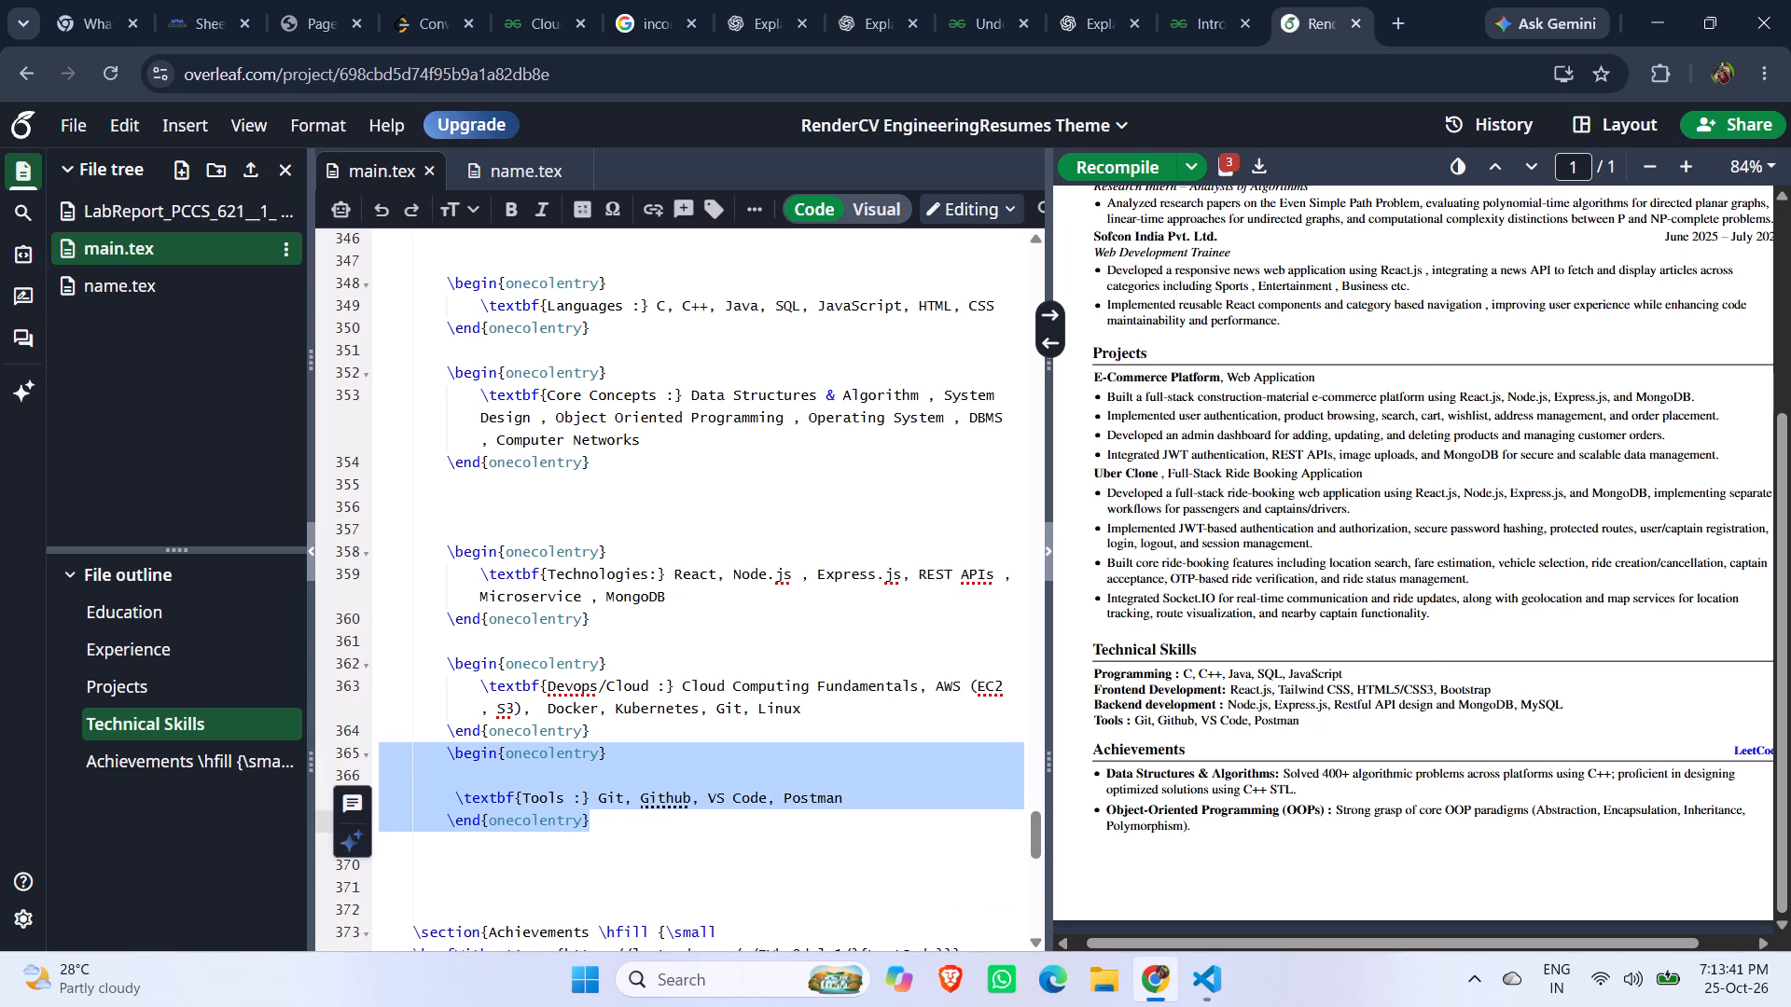
key("Delete")
Recompile the resume to refresh the PDF preview.
left_click(1140, 166)
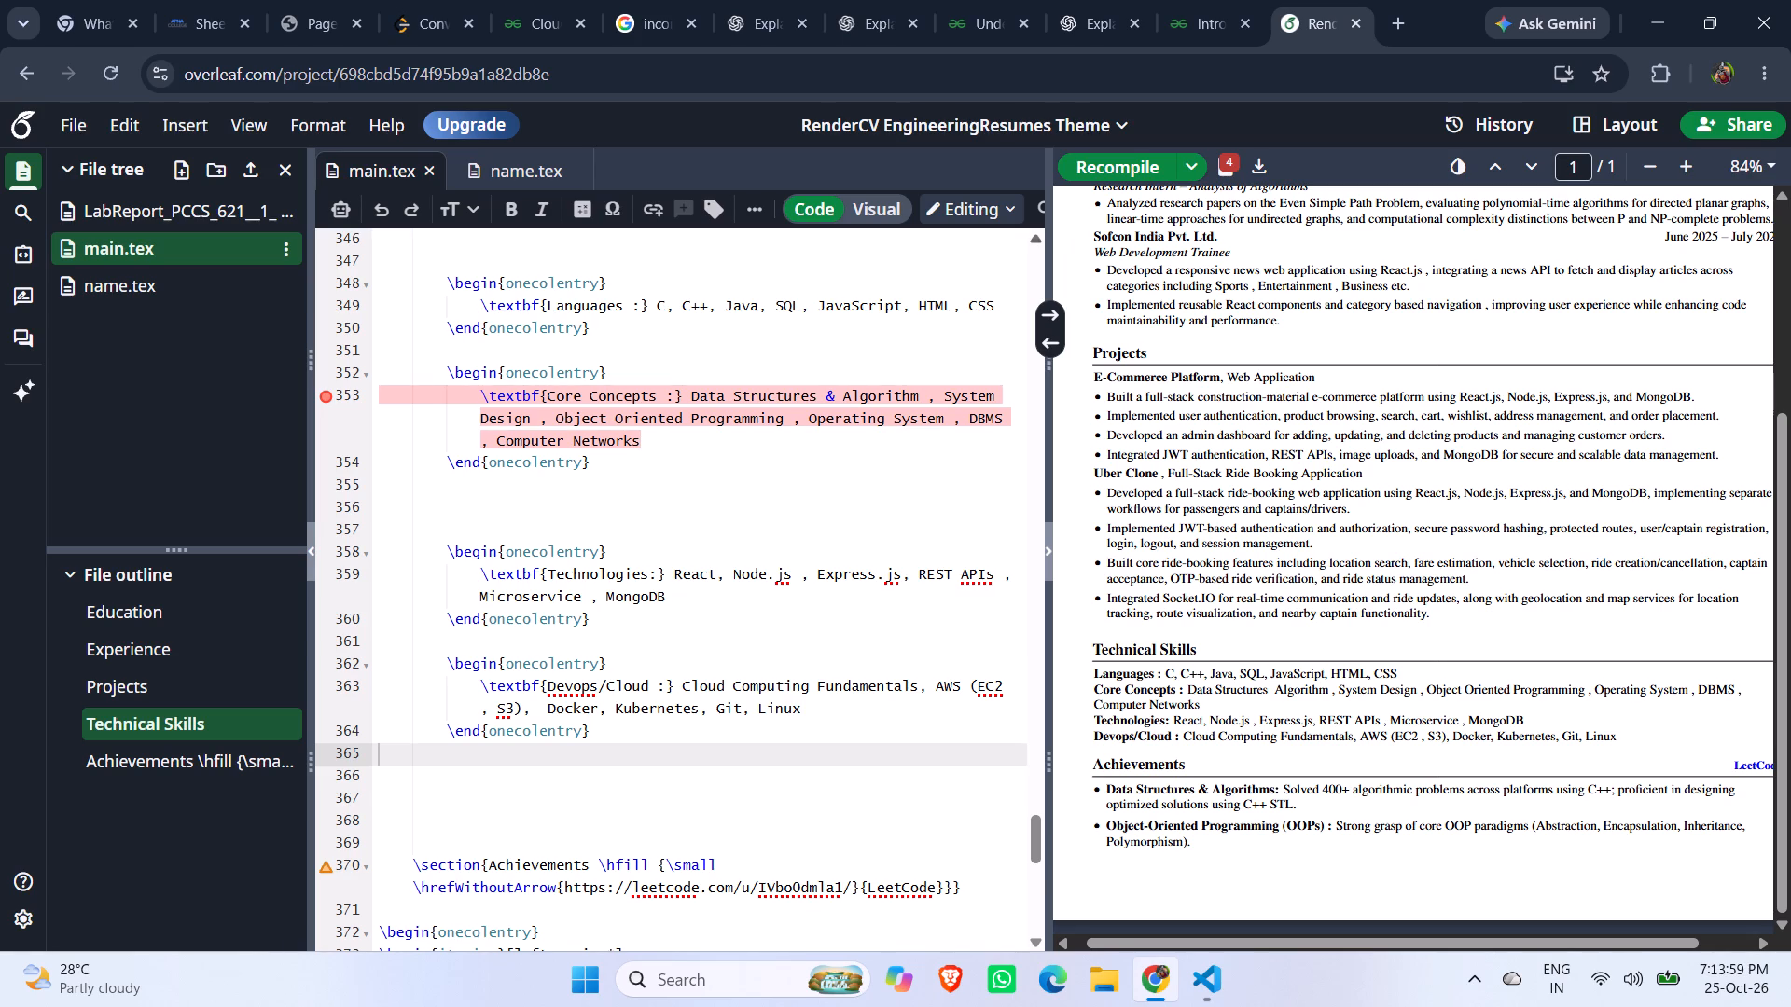
Check the misplaced alignment tab error in the compile logs, replace the & in the Core Concepts entry with "and", and recompile.
left_click(1226, 162)
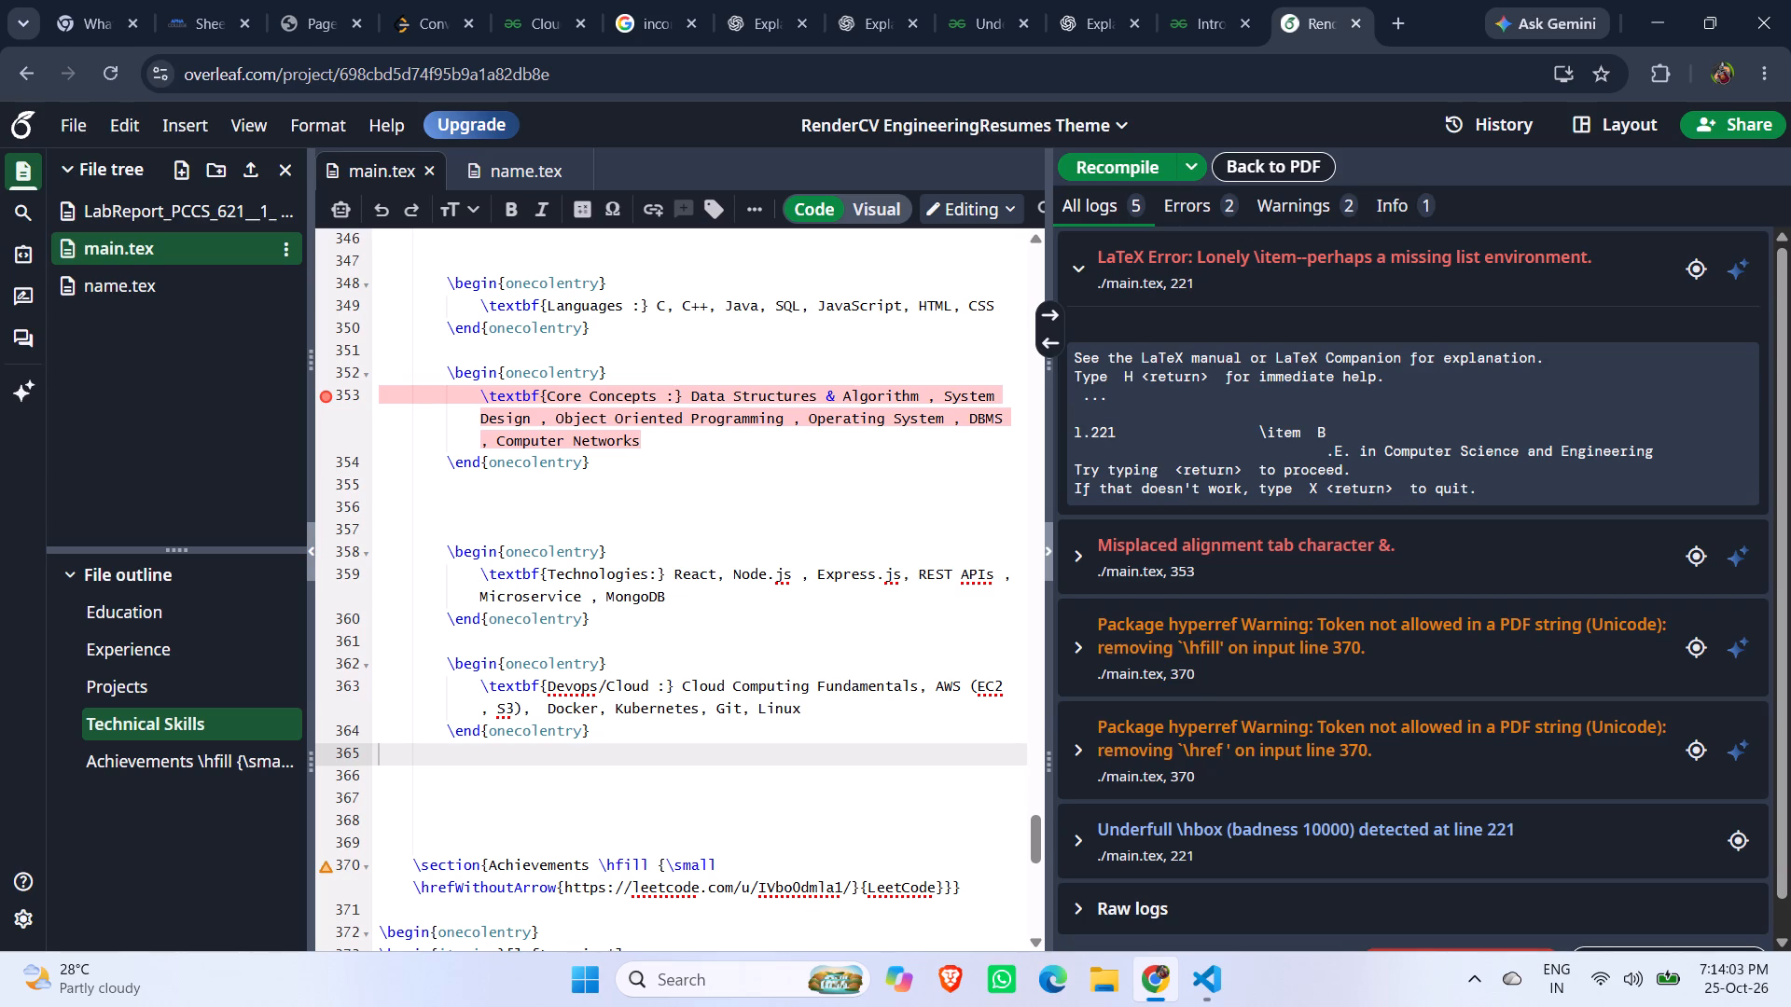
left_click(674, 446)
left_click(662, 469)
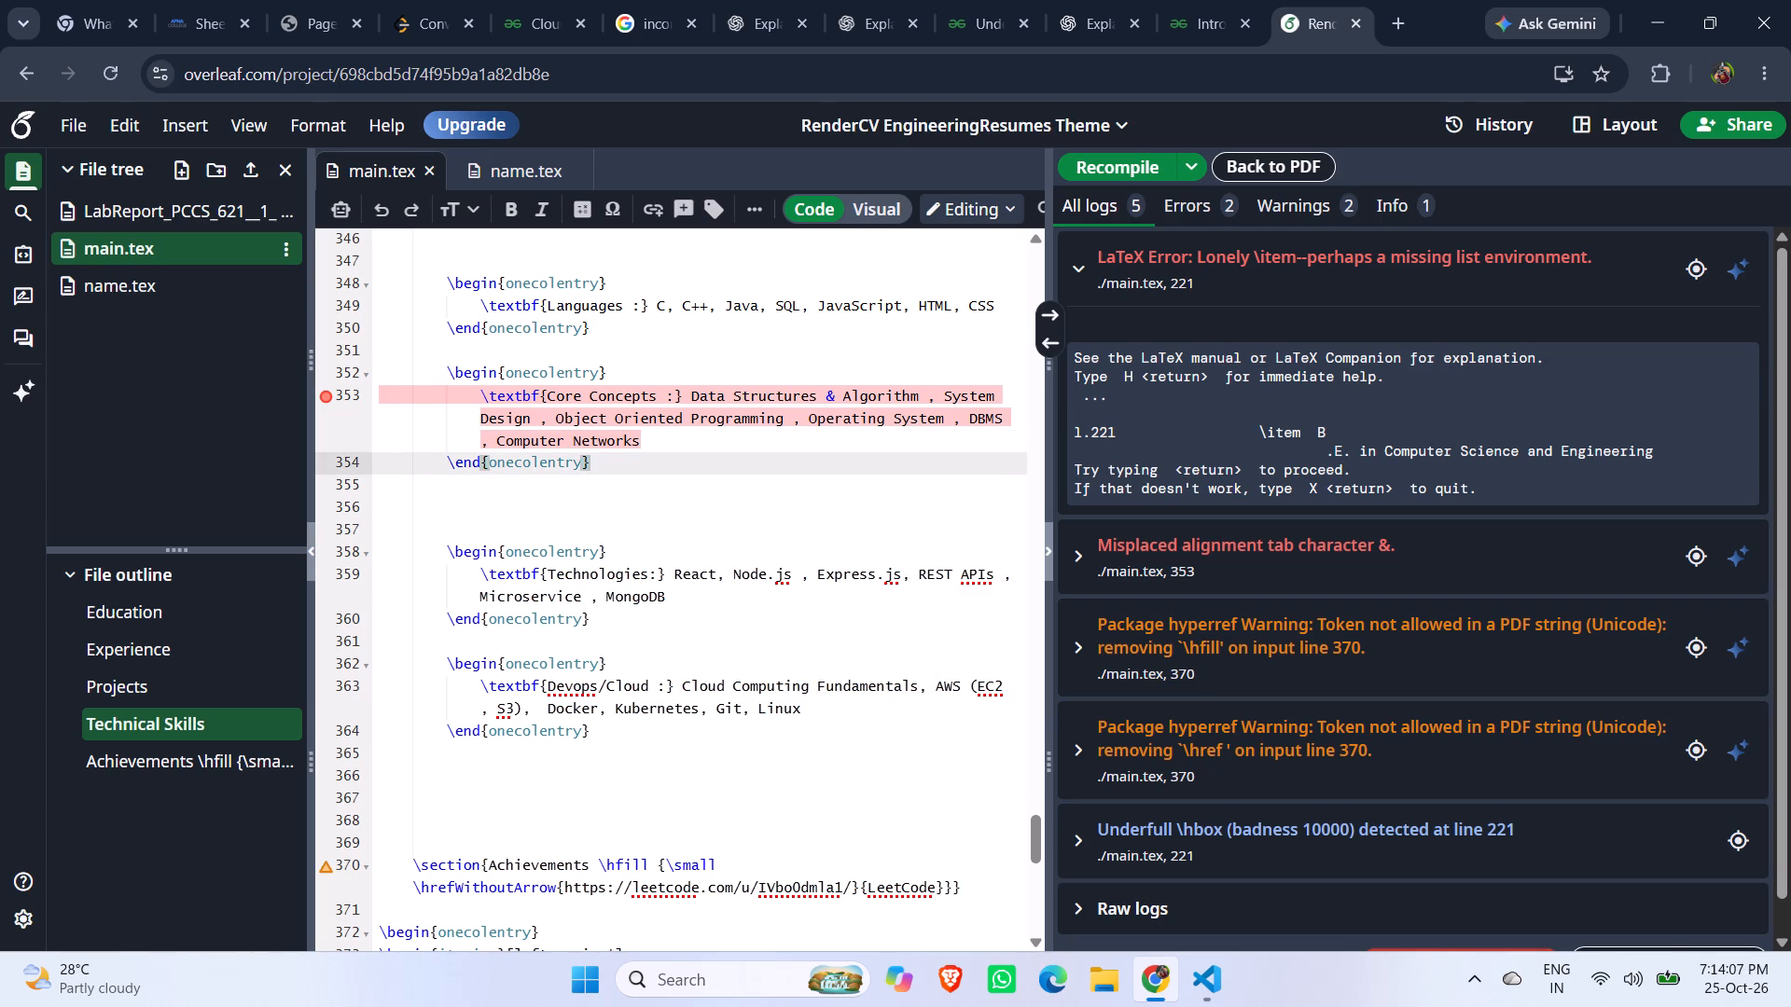
scroll(1242, 424, "up", 6)
left_click(1189, 573)
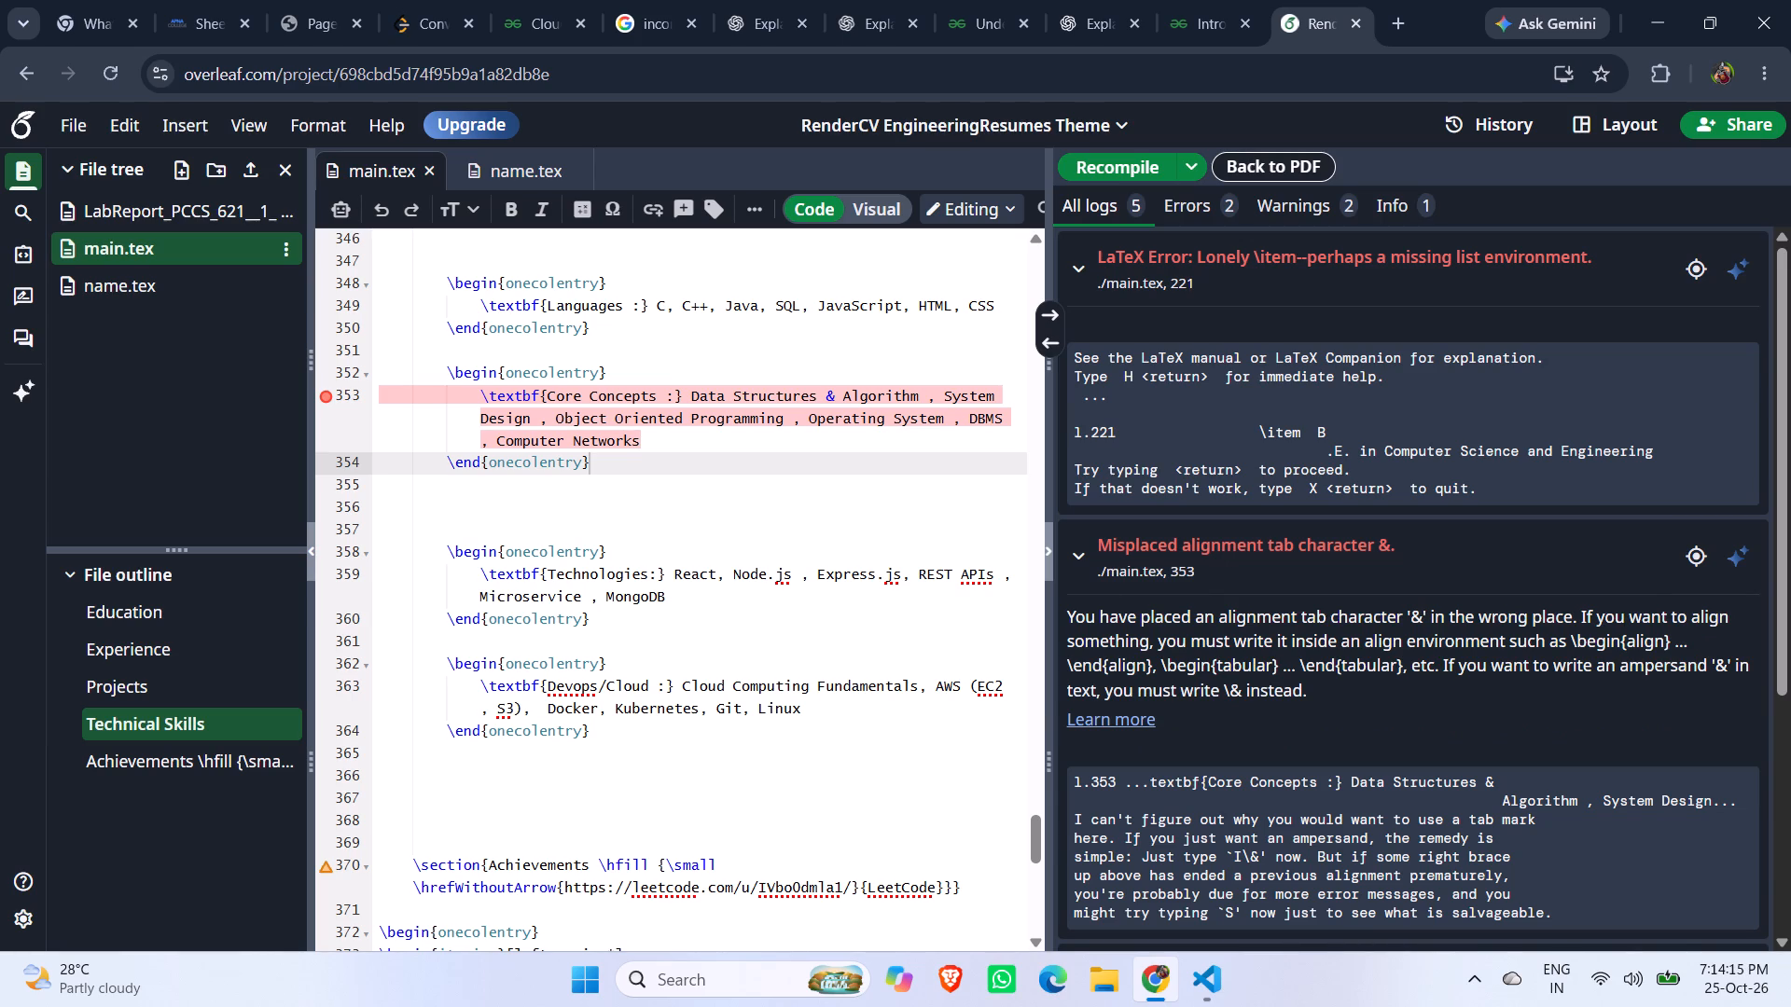
left_click(835, 400)
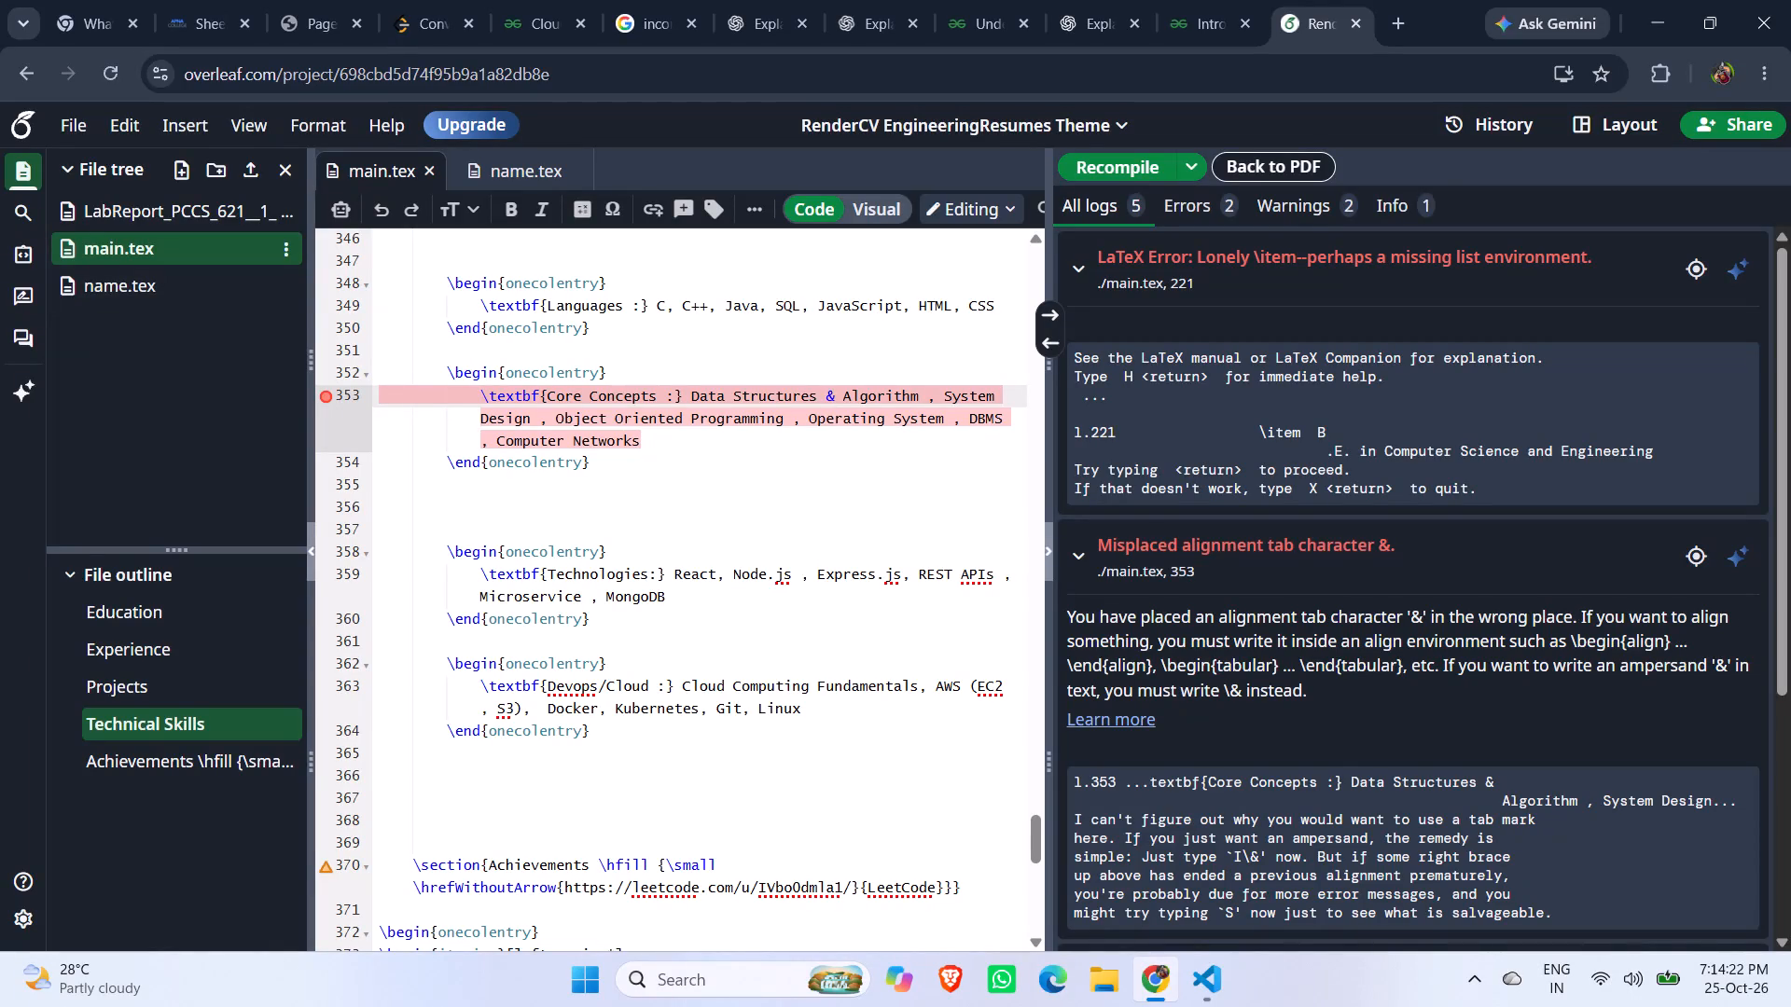
key("BackSpace")
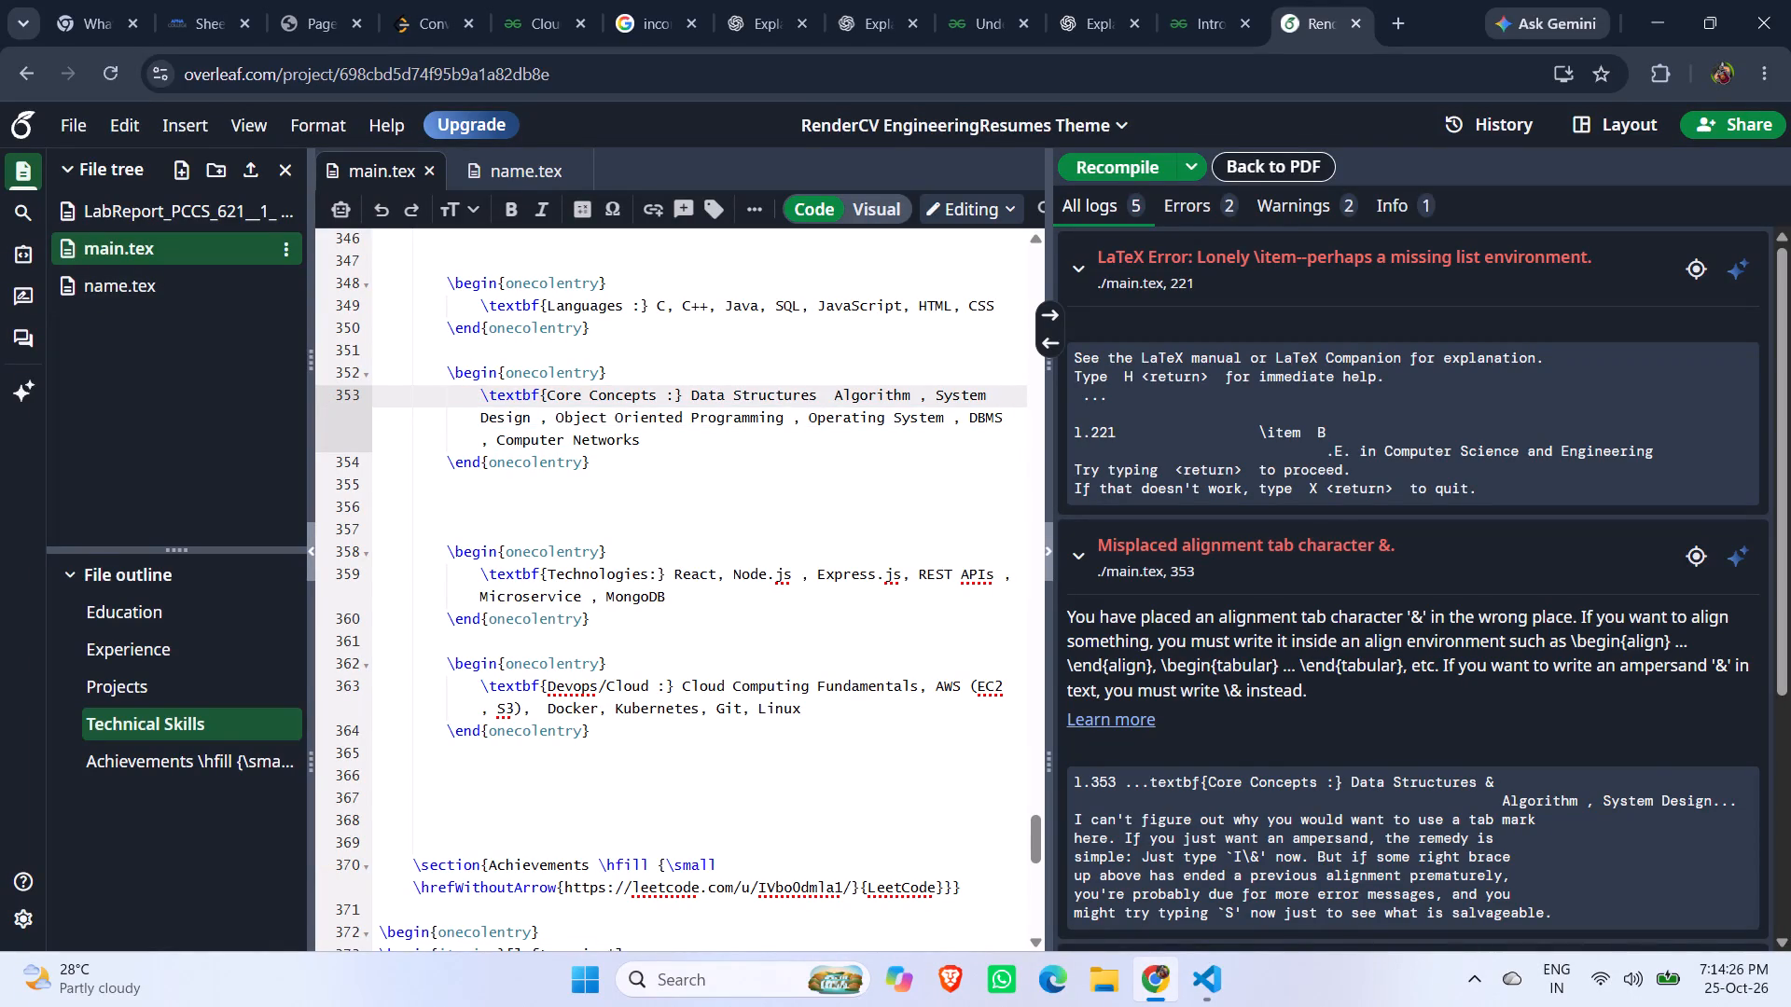
type("and")
left_click(1099, 167)
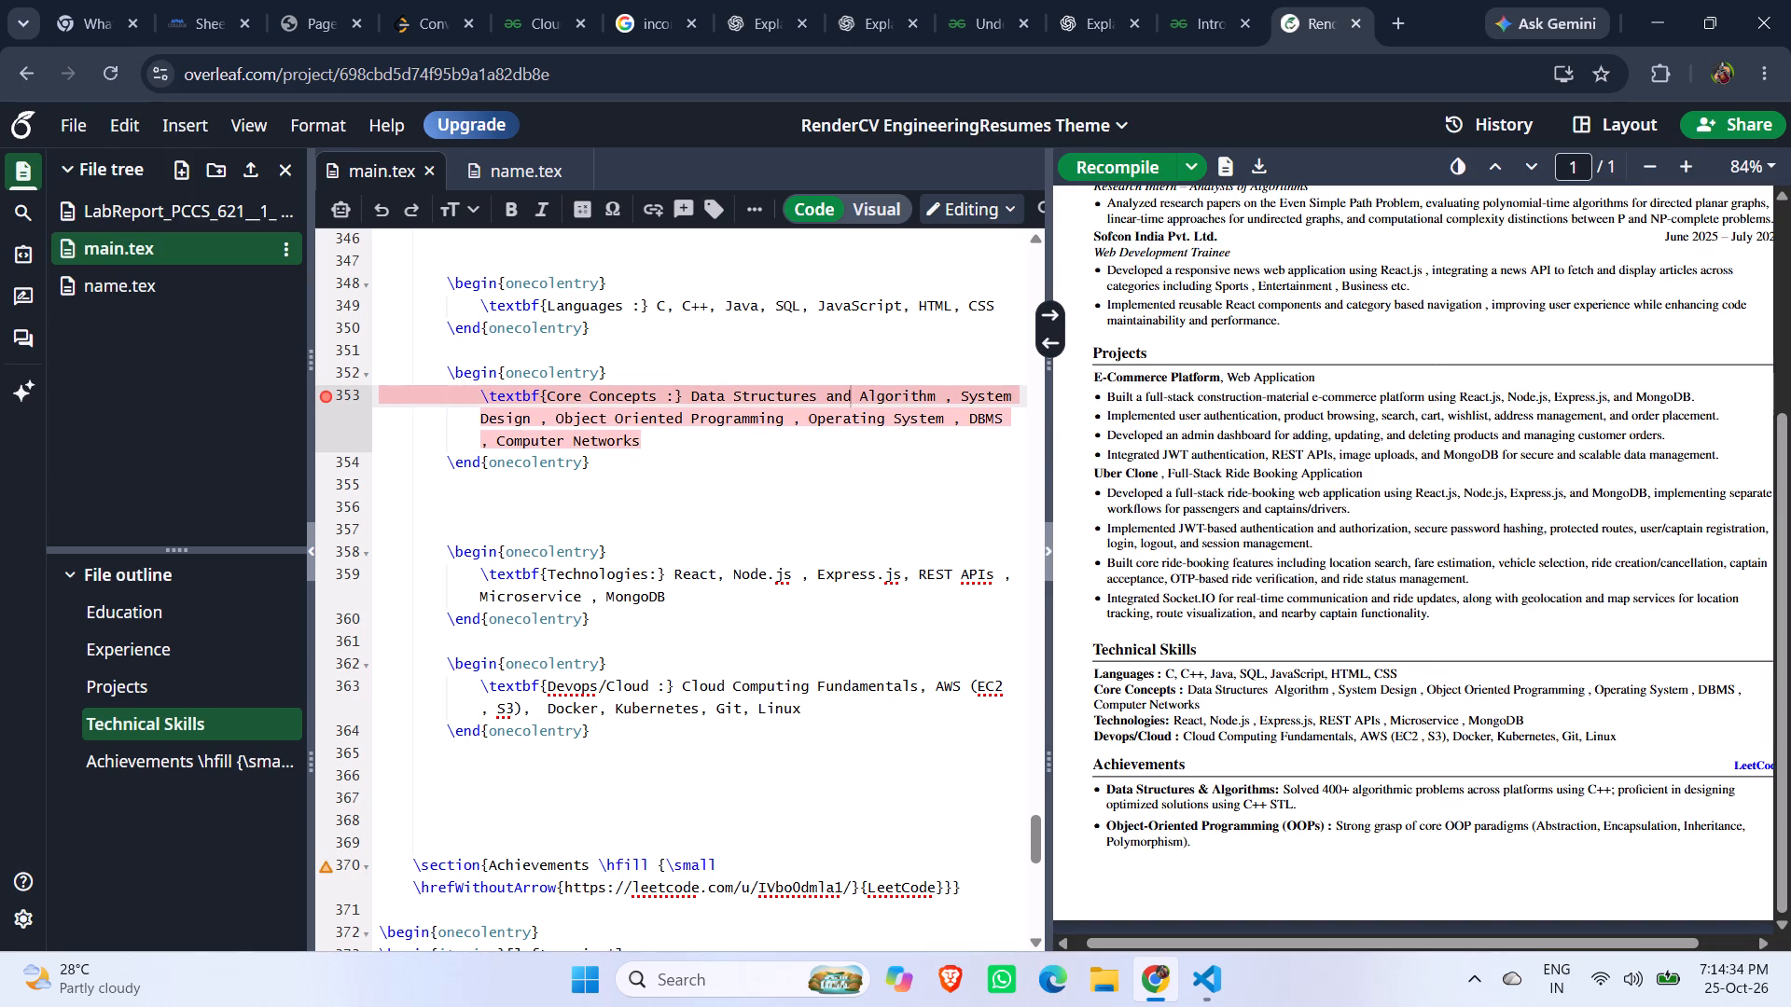
Change Algorithm to Algorithms in the Core Concepts entry and recompile the resume.
left_click(936, 387)
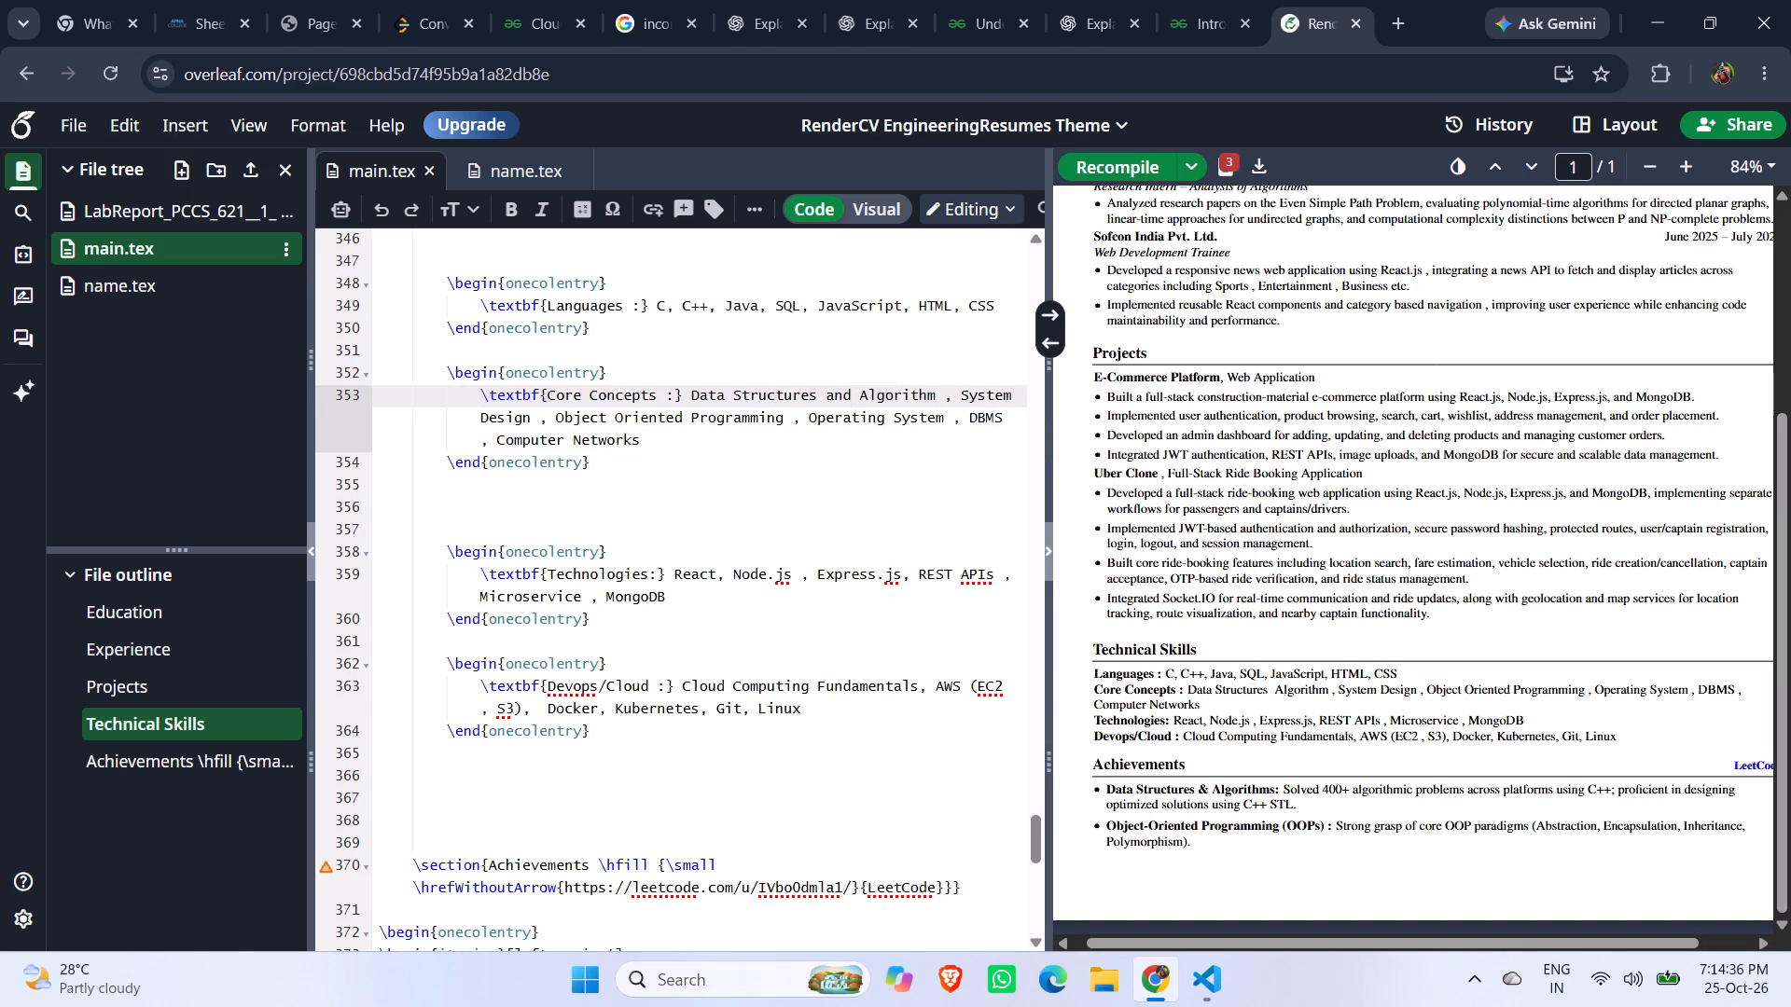
key("s")
left_click(1126, 158)
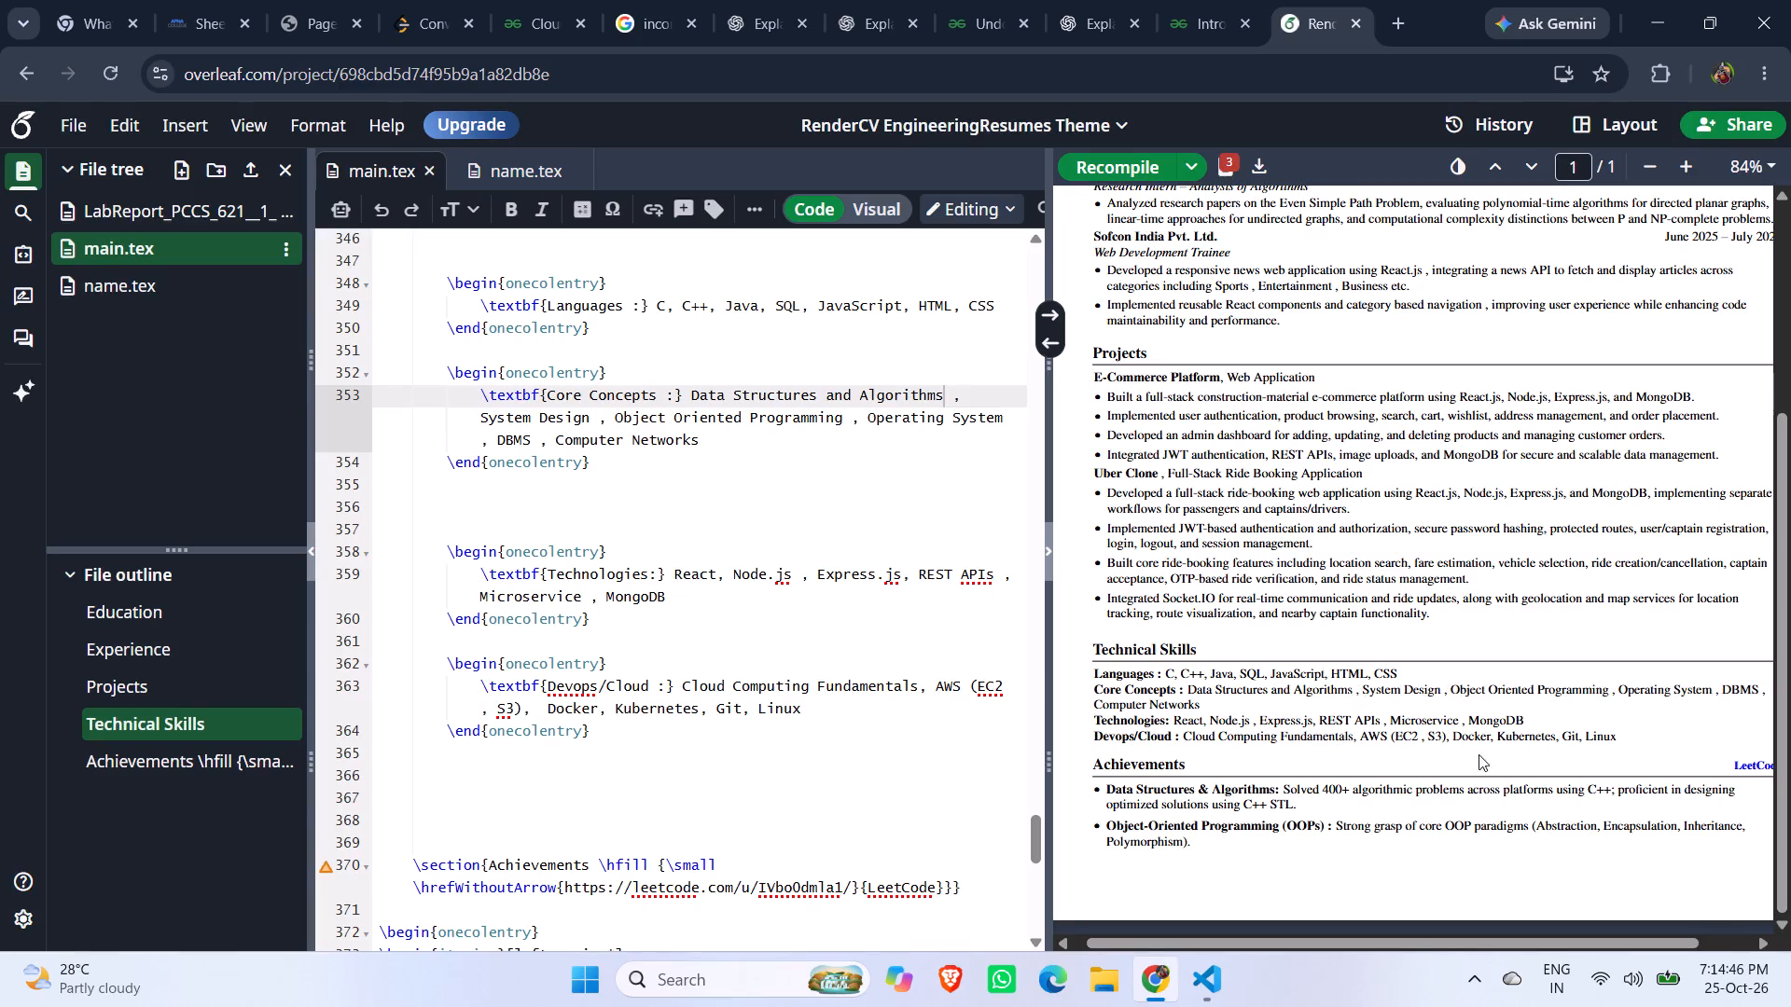
Review the recompiled resume in the PDF preview, from the header and Education section through Technical Skills and Achievements.
scroll(1403, 710, "down", 1)
scroll(1219, 748, "up", 2)
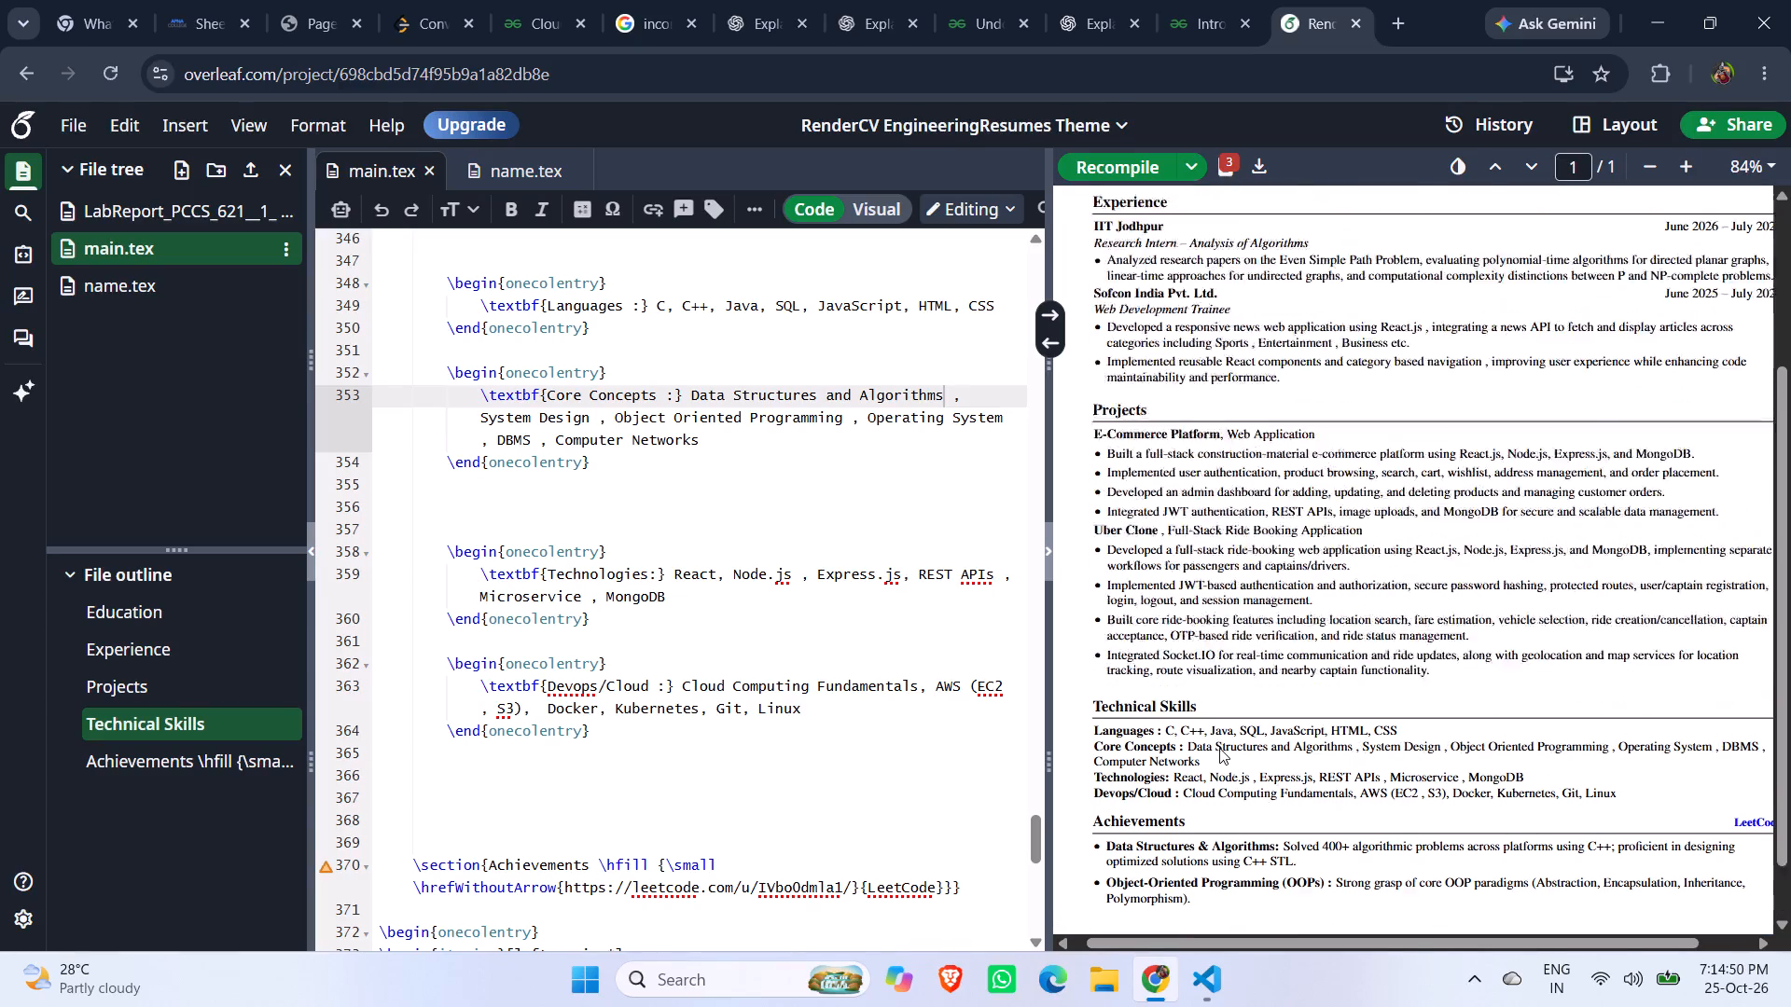
scroll(1219, 748, "up", 2)
scroll(1219, 748, "down", 2)
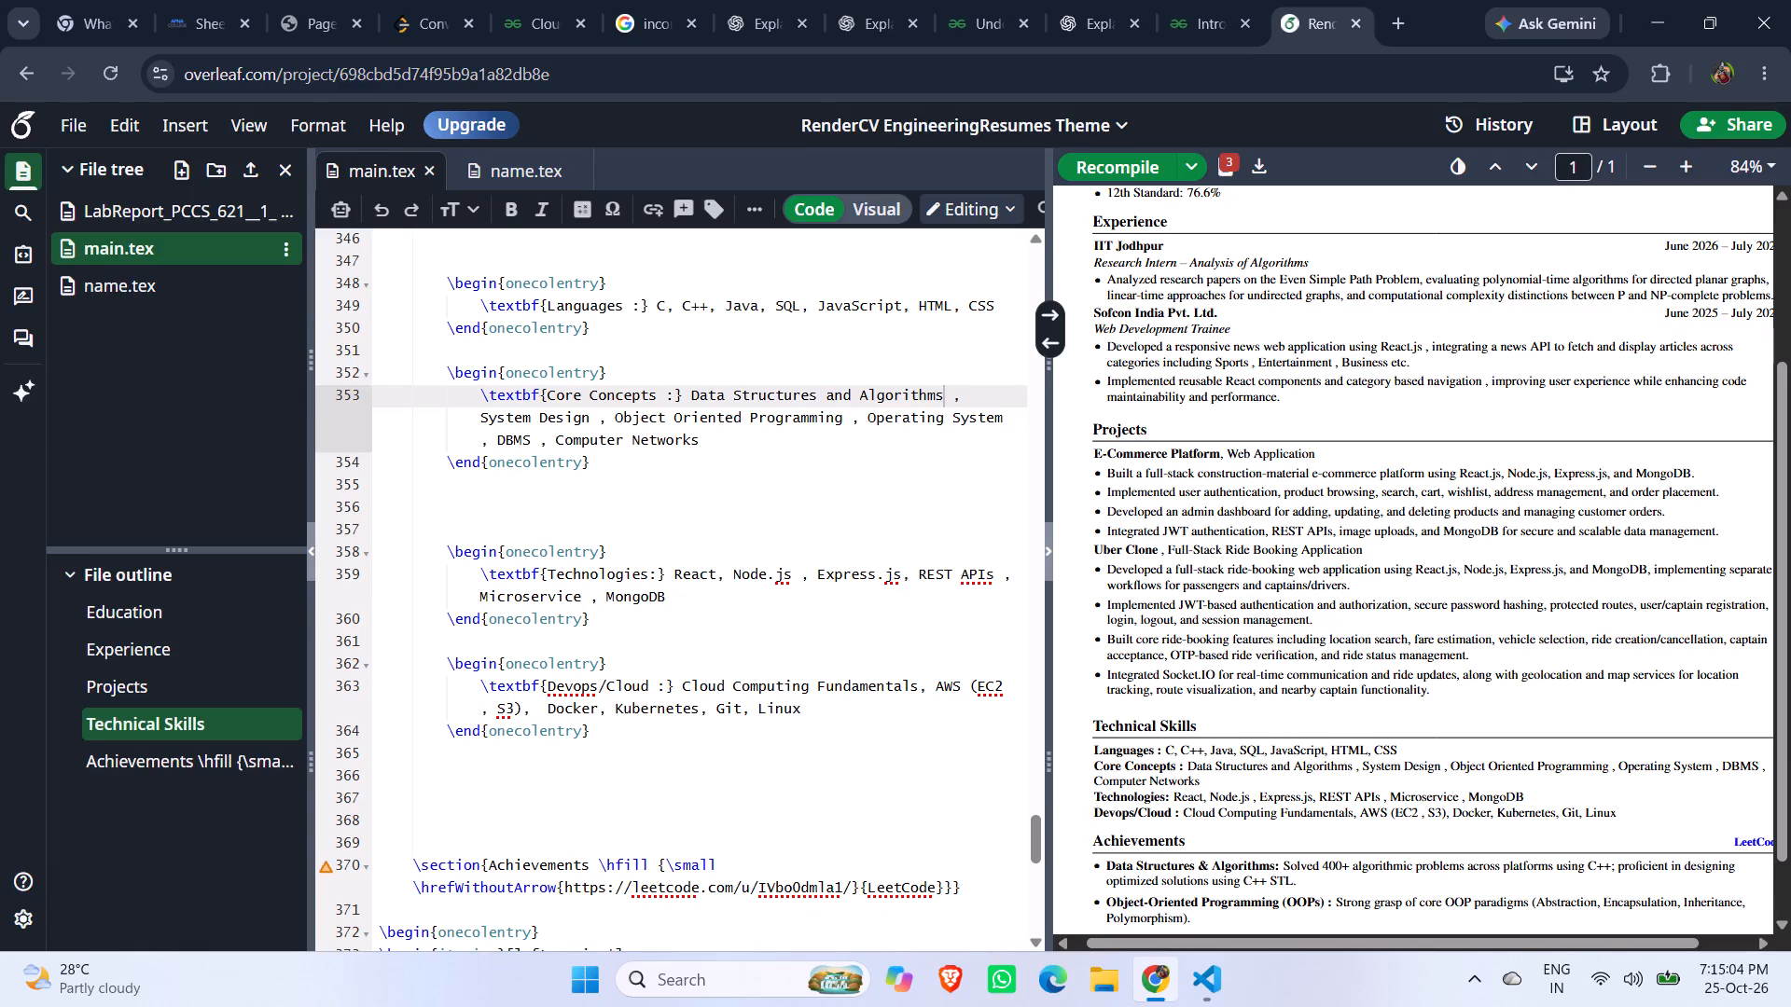
scroll(1384, 572, "down", 1)
scroll(1385, 572, "up", 3)
scroll(1385, 572, "down", 2)
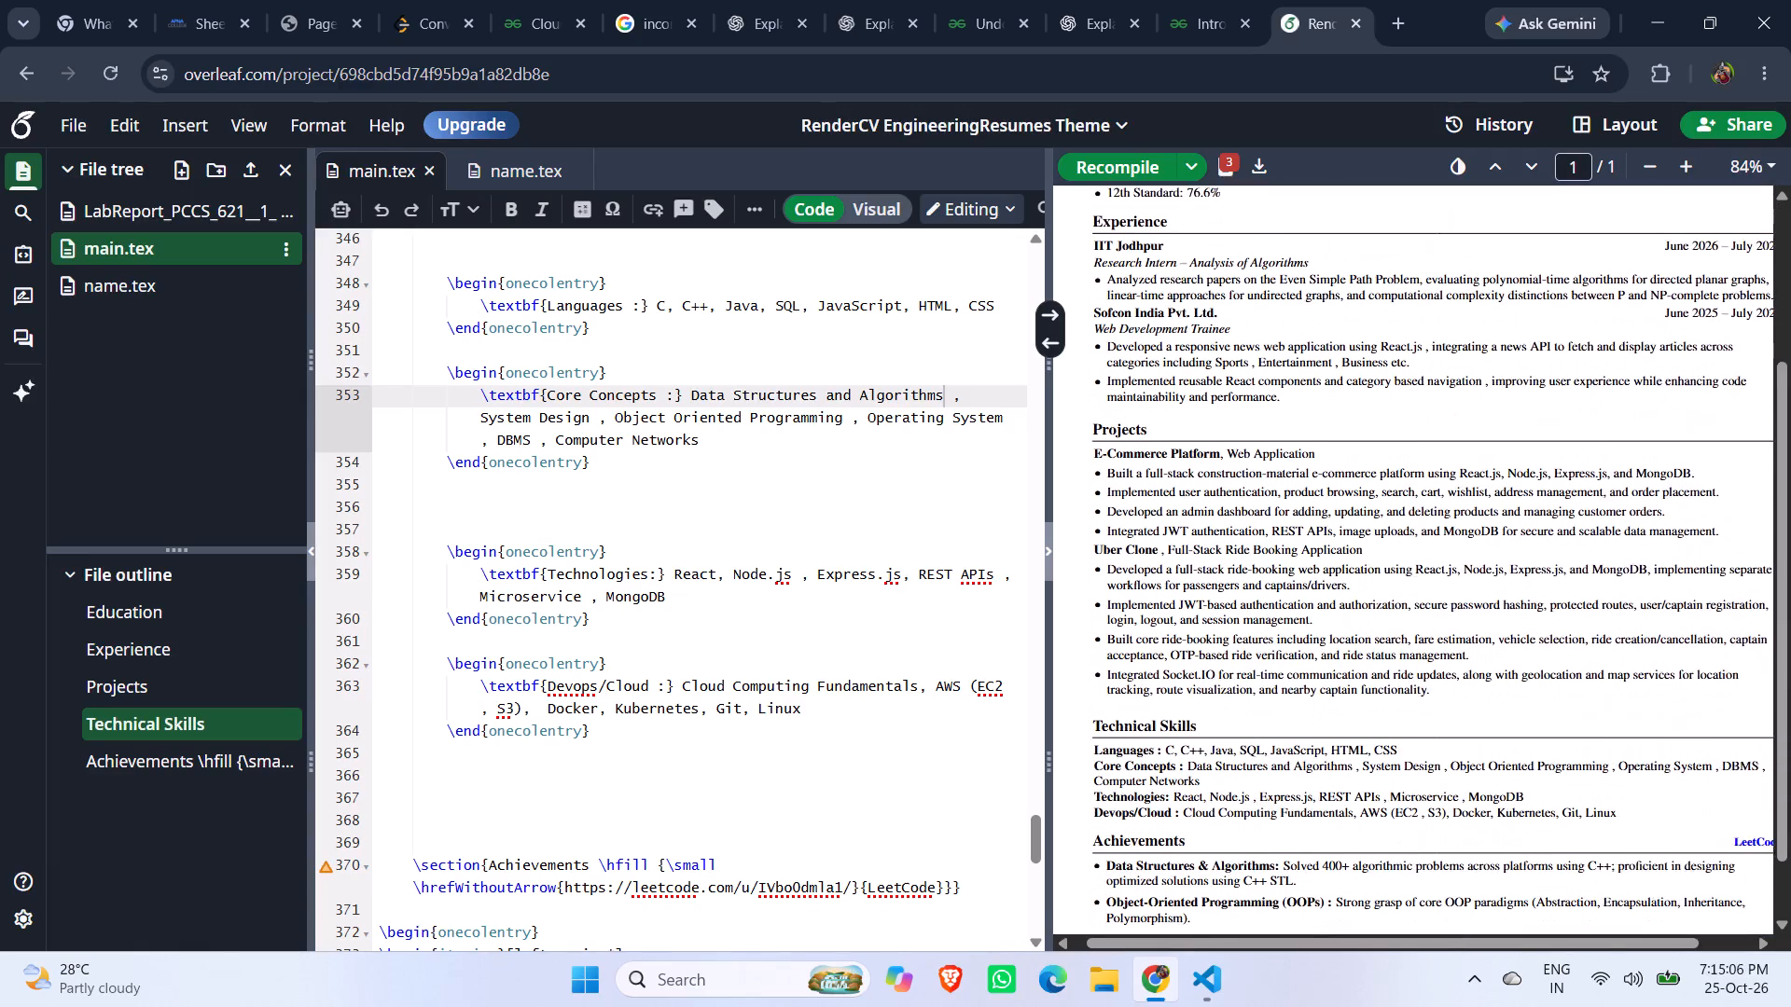
scroll(1385, 572, "down", 1)
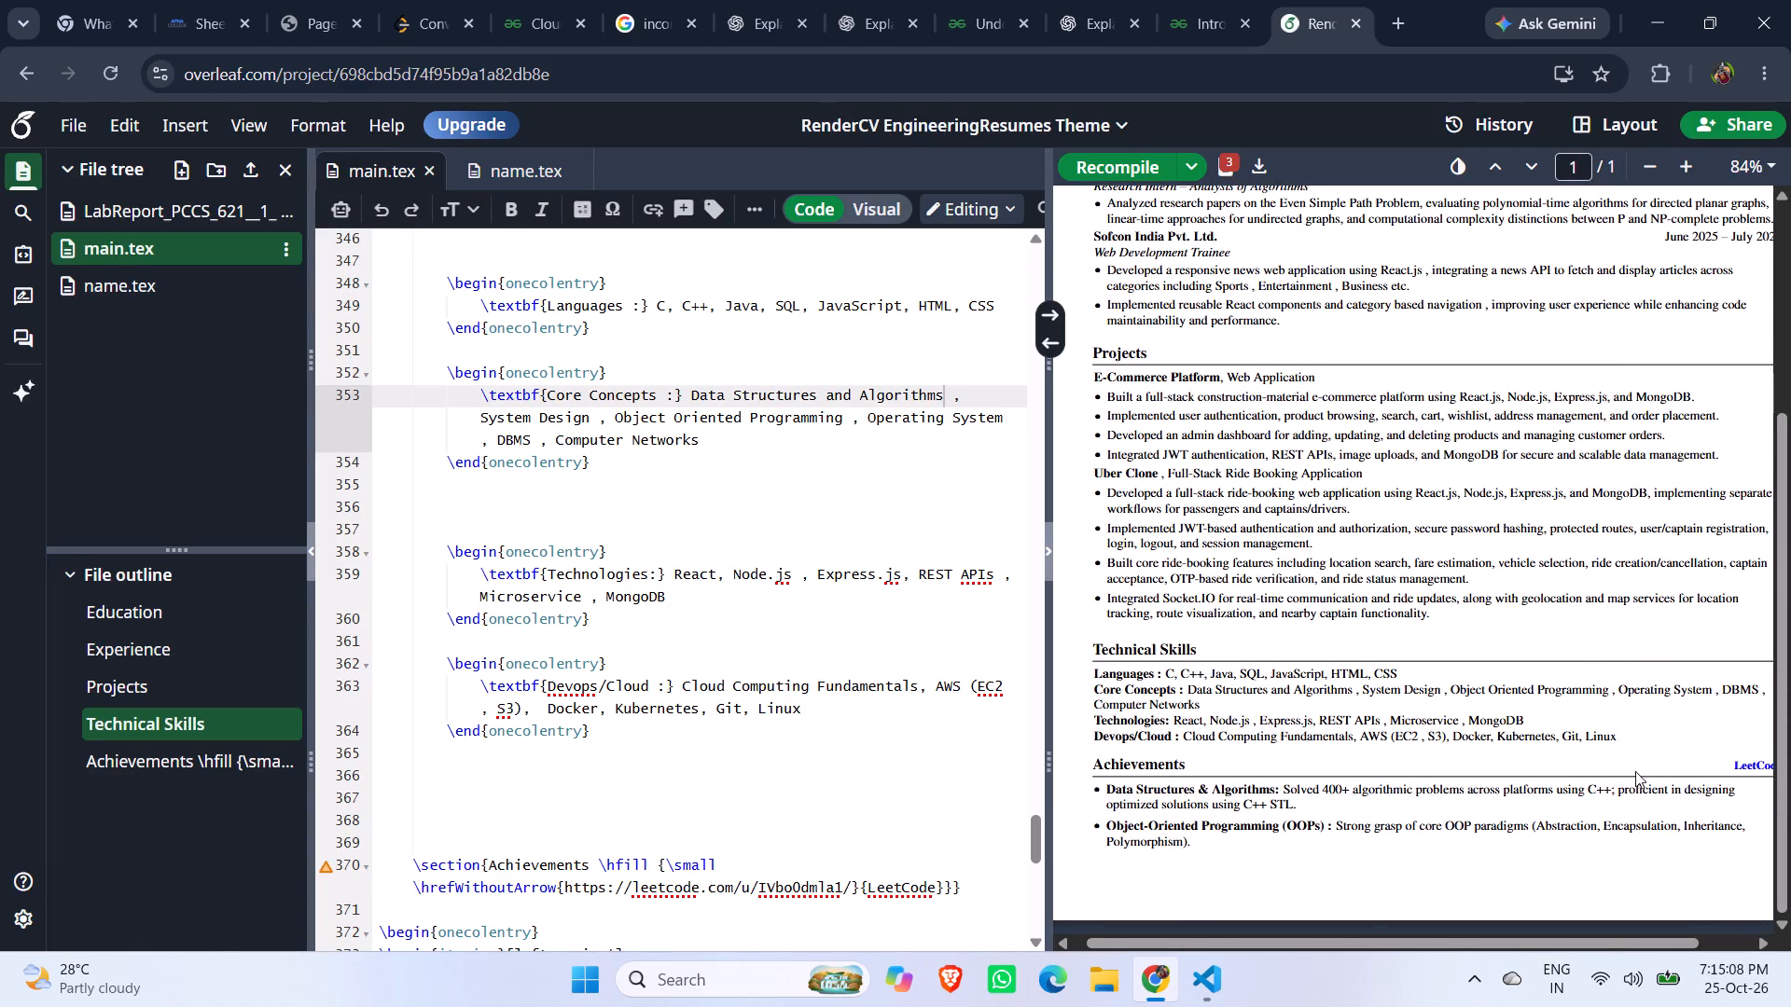
scroll(1362, 823, "down", 1)
scroll(1290, 800, "up", 4)
scroll(1298, 794, "down", 3)
scroll(1298, 794, "up", 5)
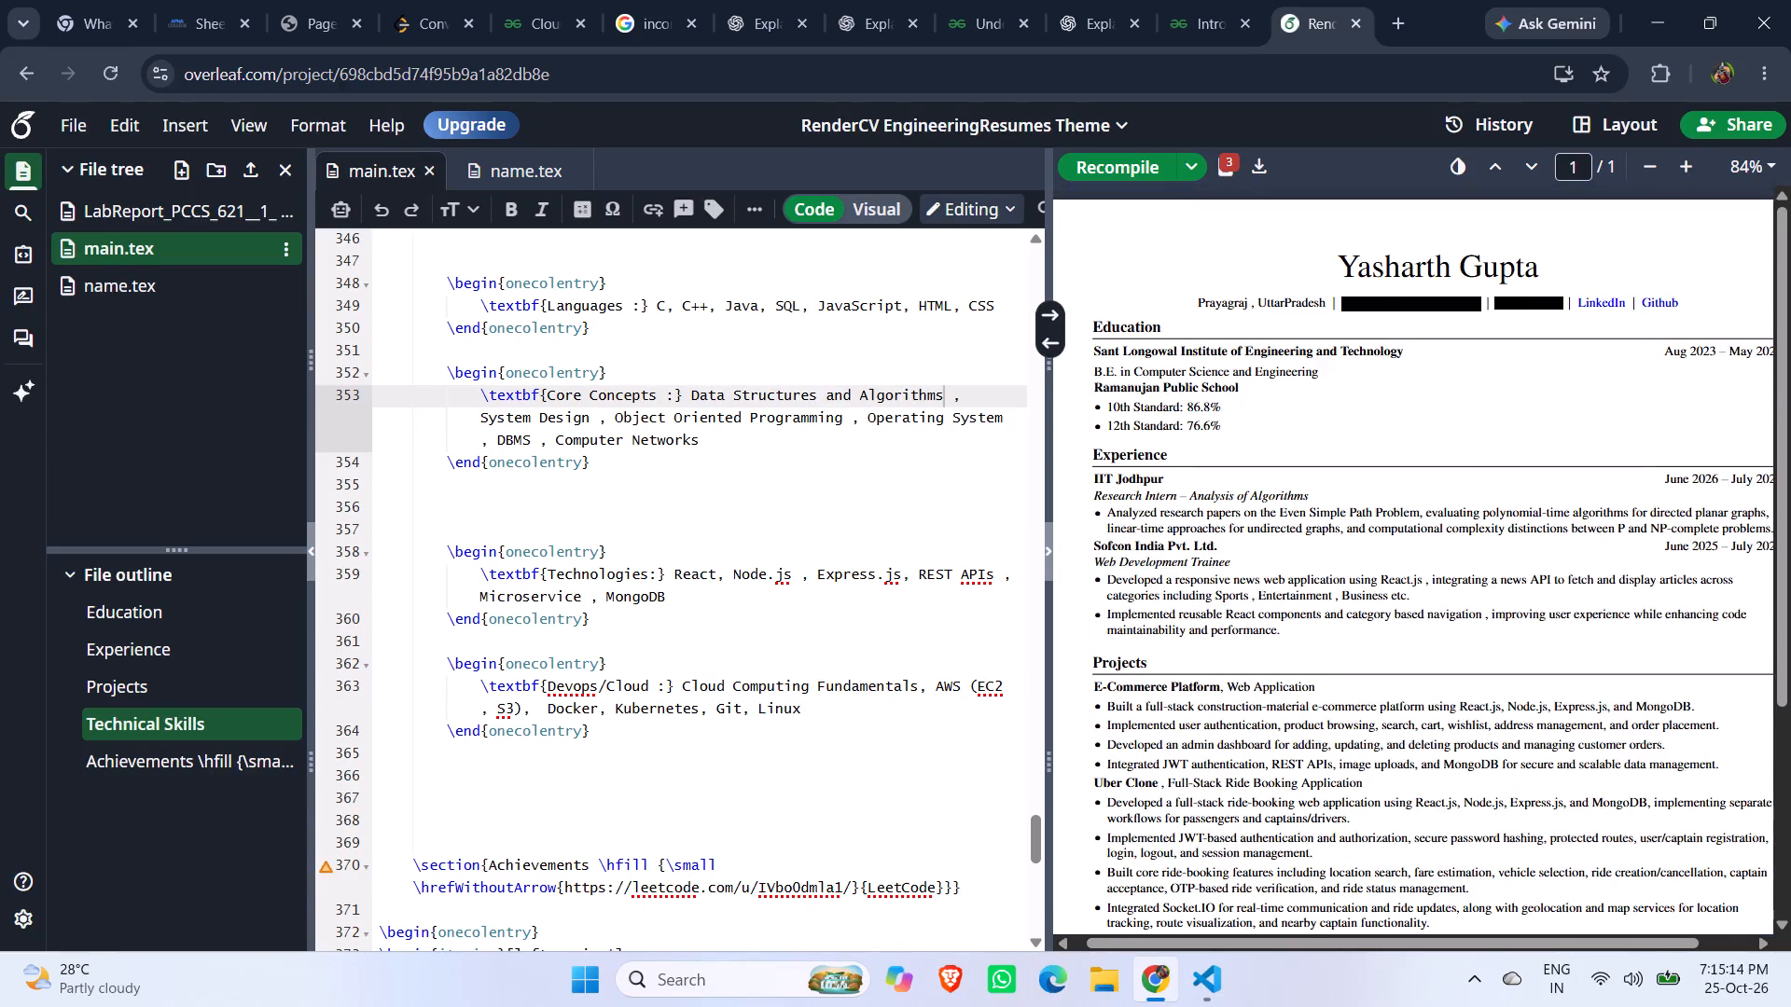
scroll(1449, 726, "down", 2)
scroll(1449, 726, "up", 3)
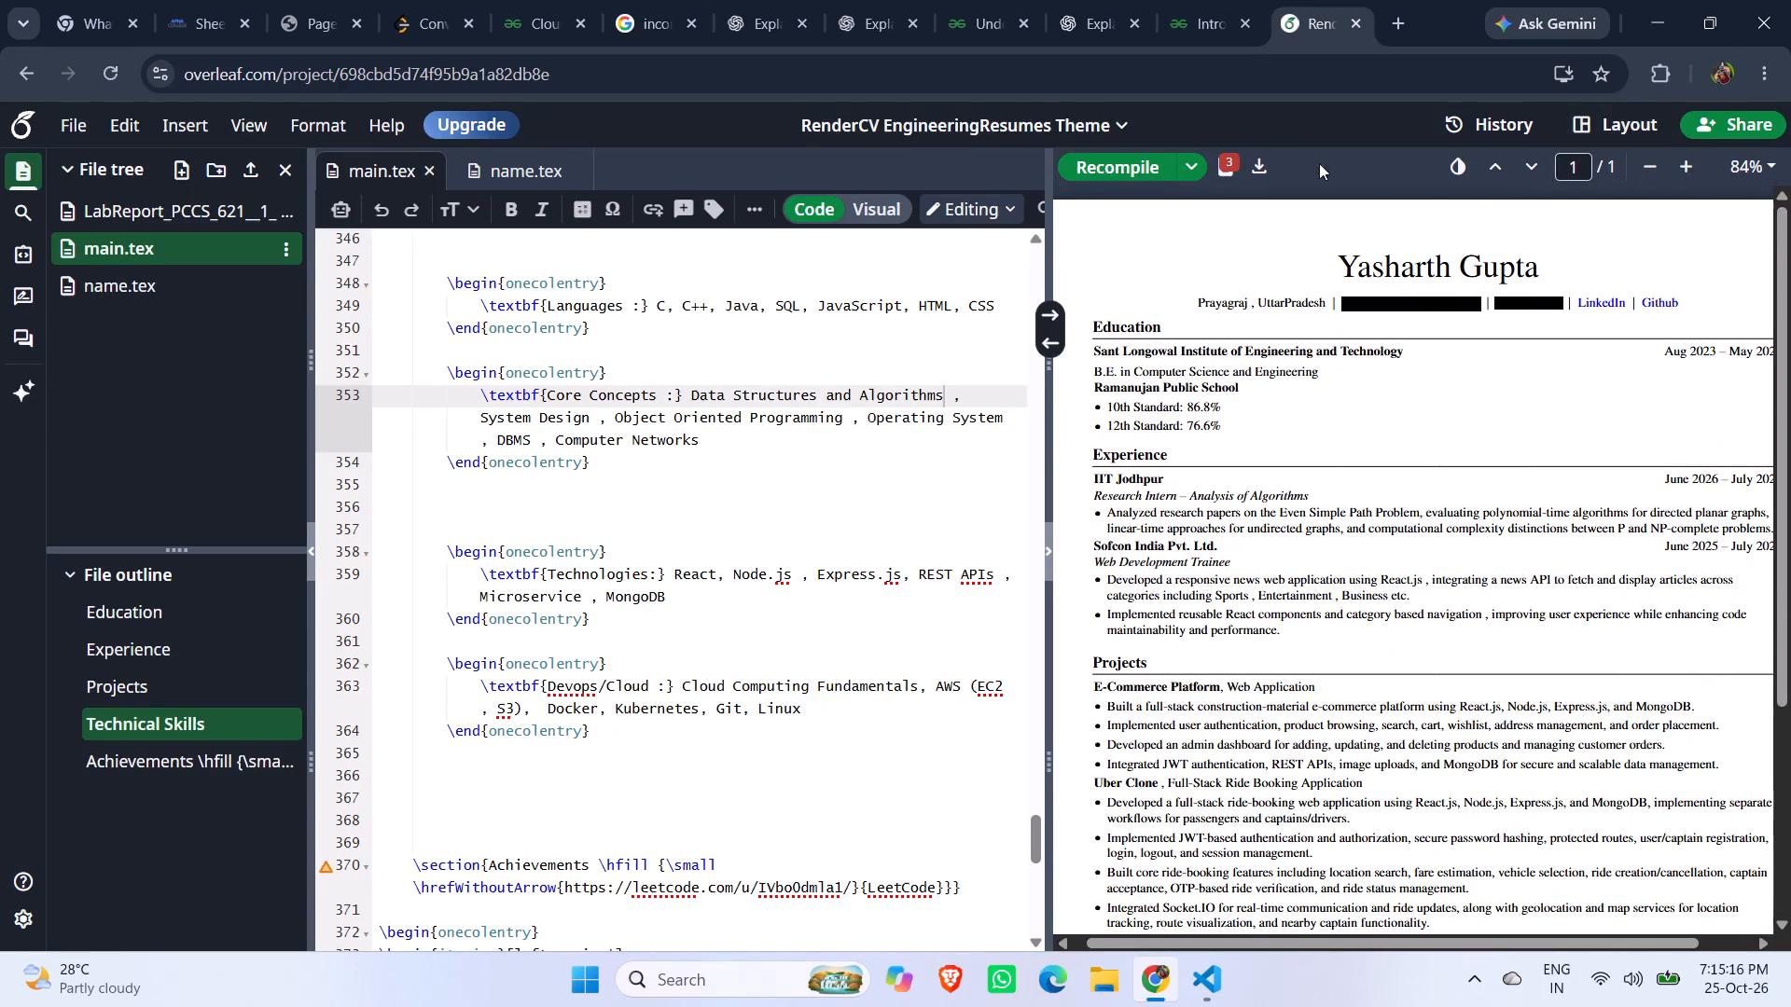
scroll(1294, 345, "down", 3)
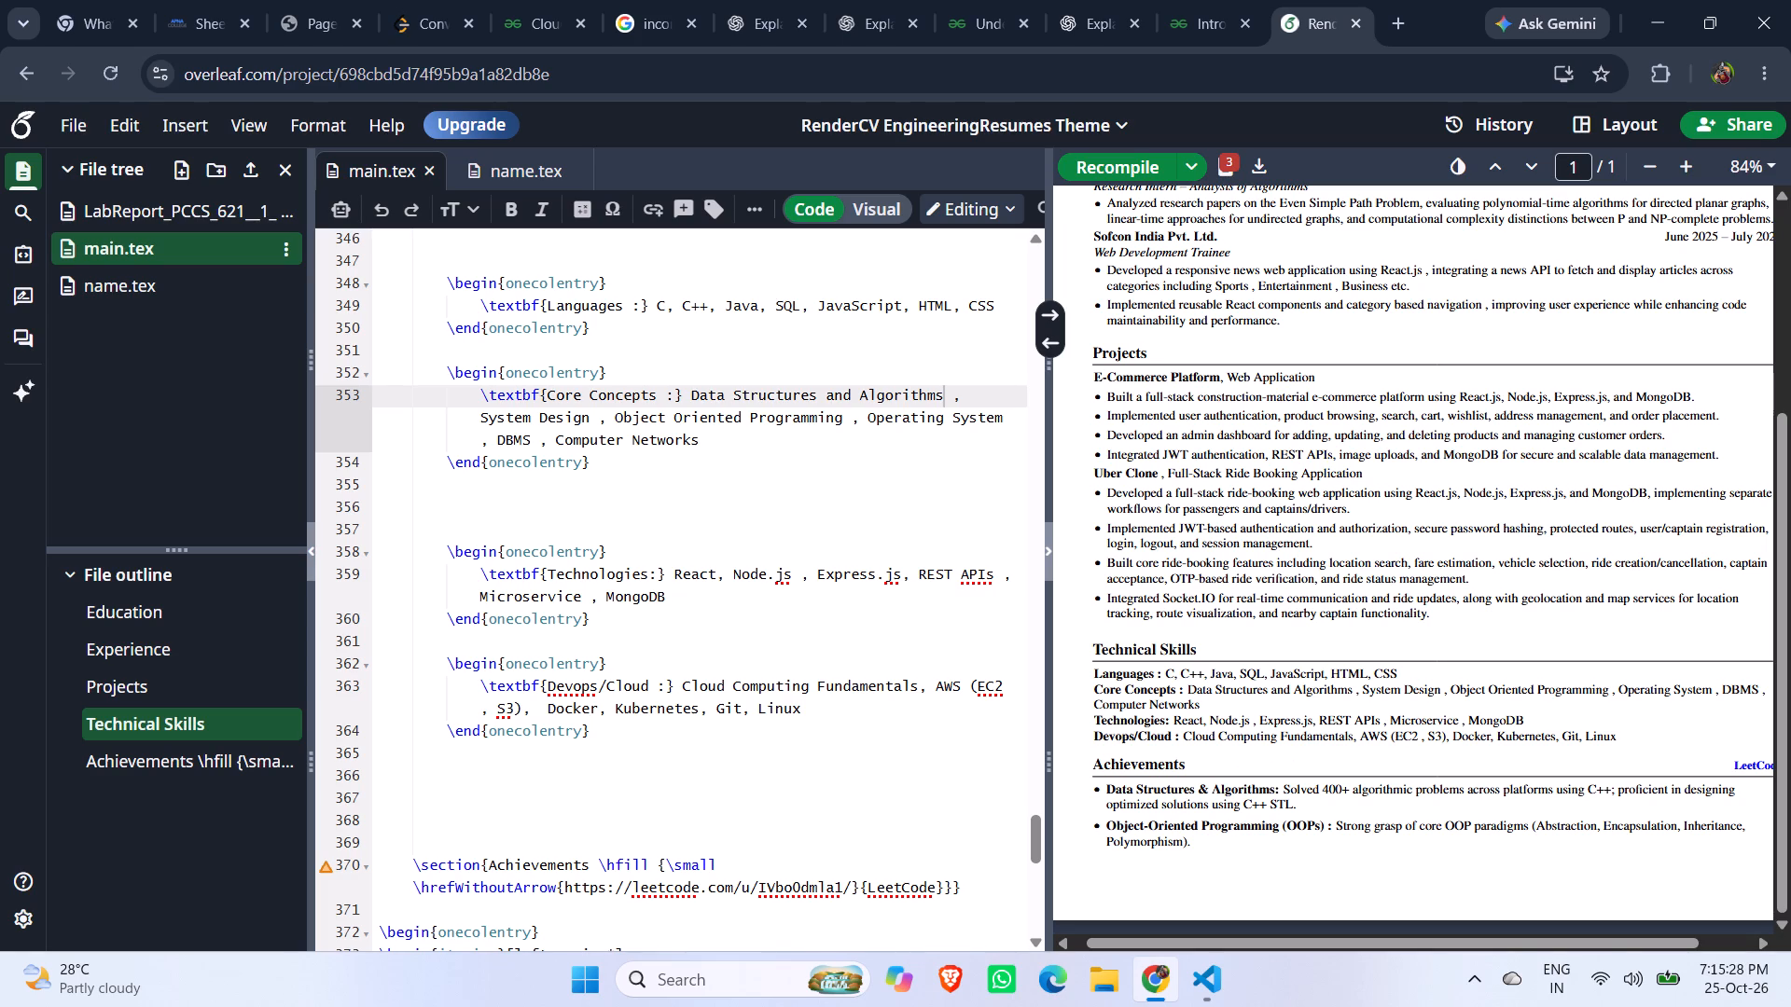
scroll(1228, 720, "up", 1)
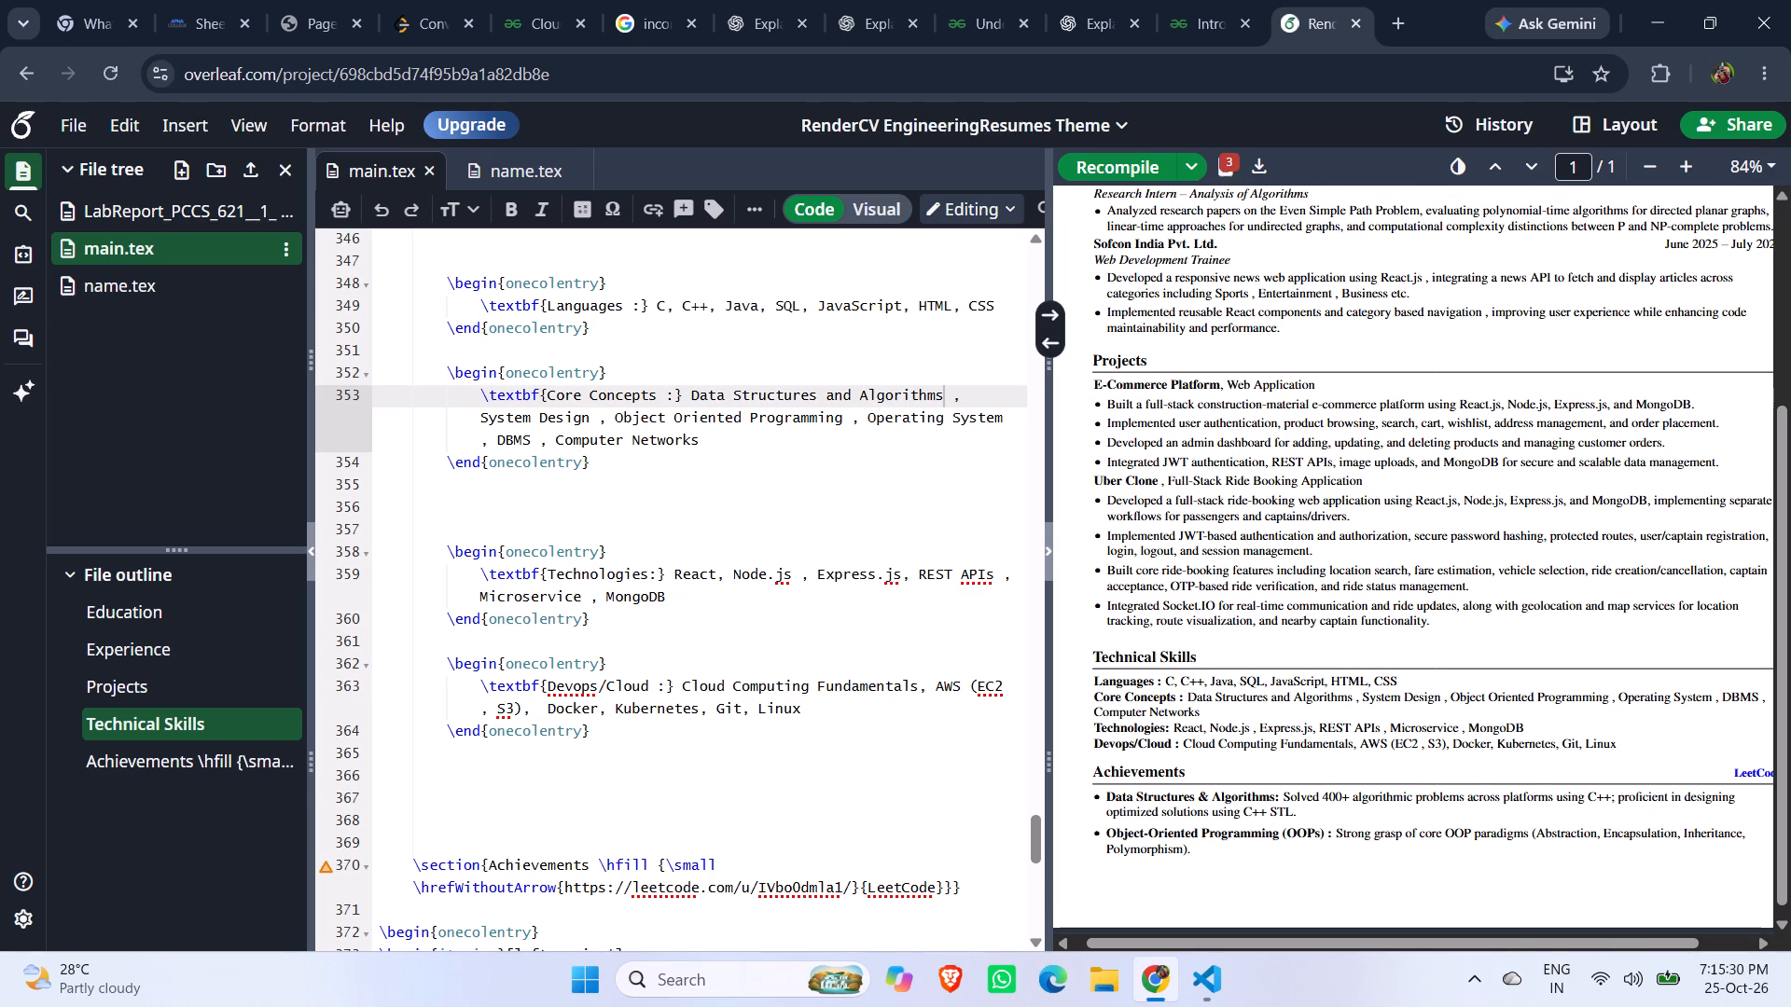
Download the compiled resume as a PDF and dismiss the McAfee download scan notification.
left_click(1264, 174)
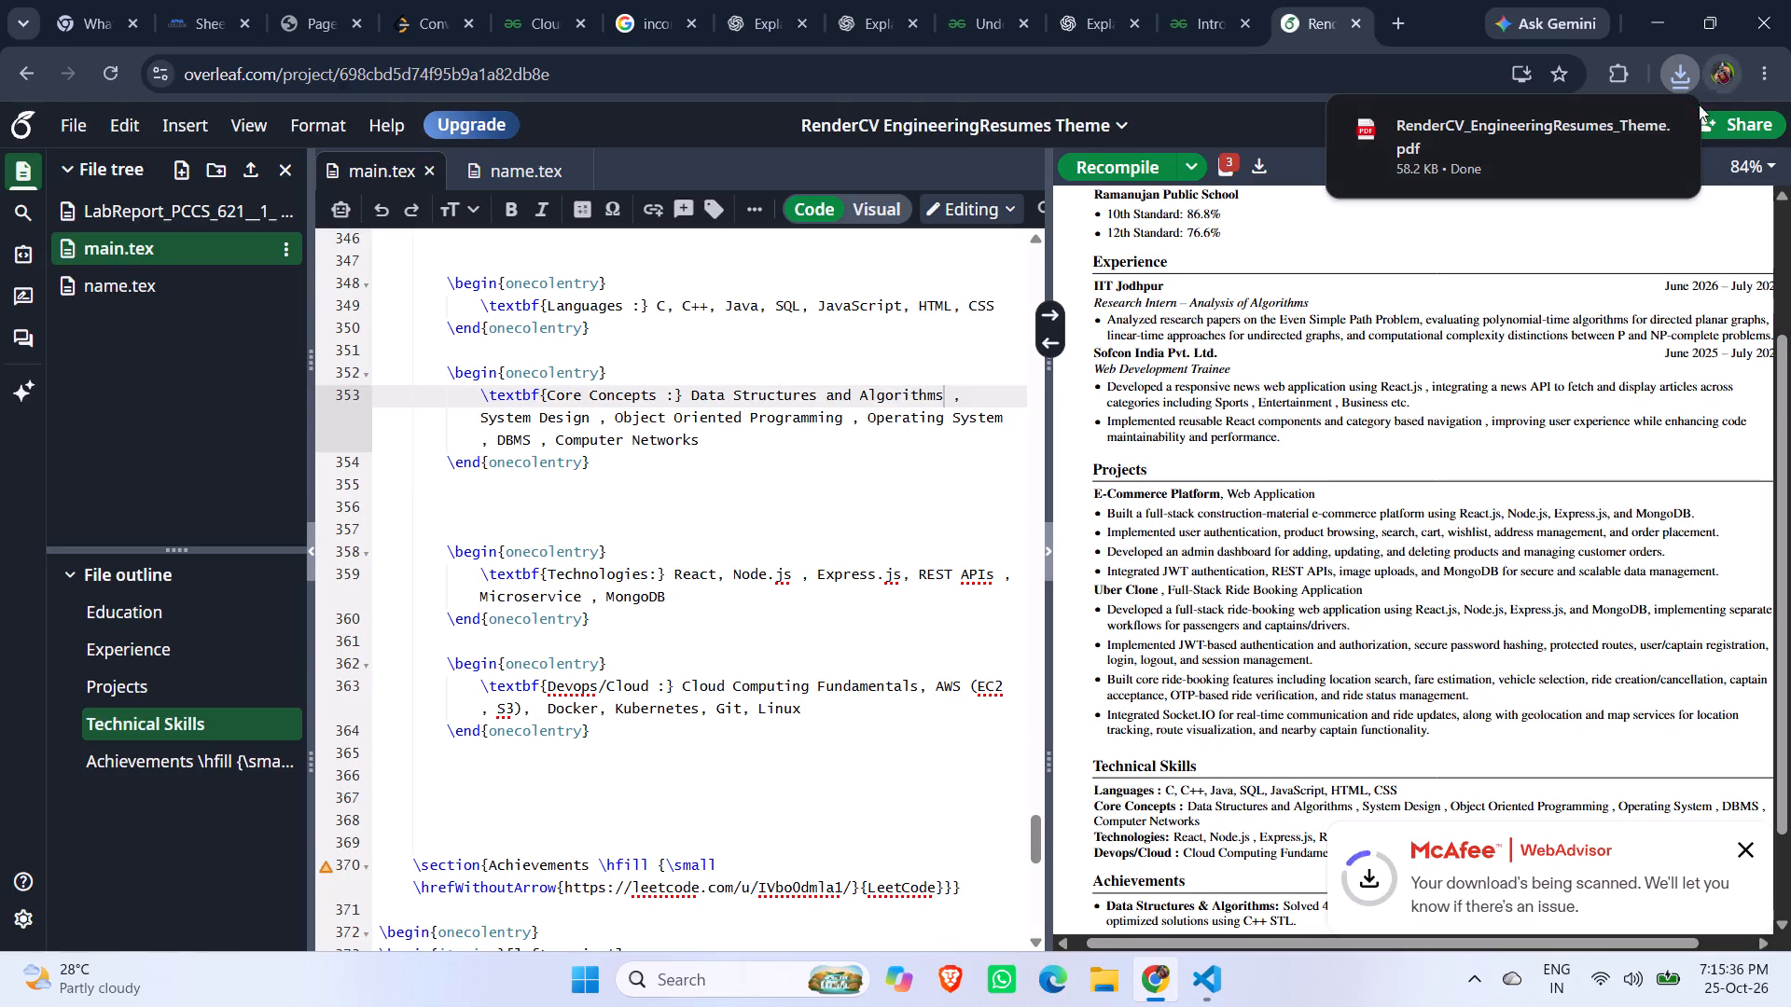
left_click(1735, 838)
scroll(1356, 483, "up", 5)
scroll(1351, 484, "down", 8)
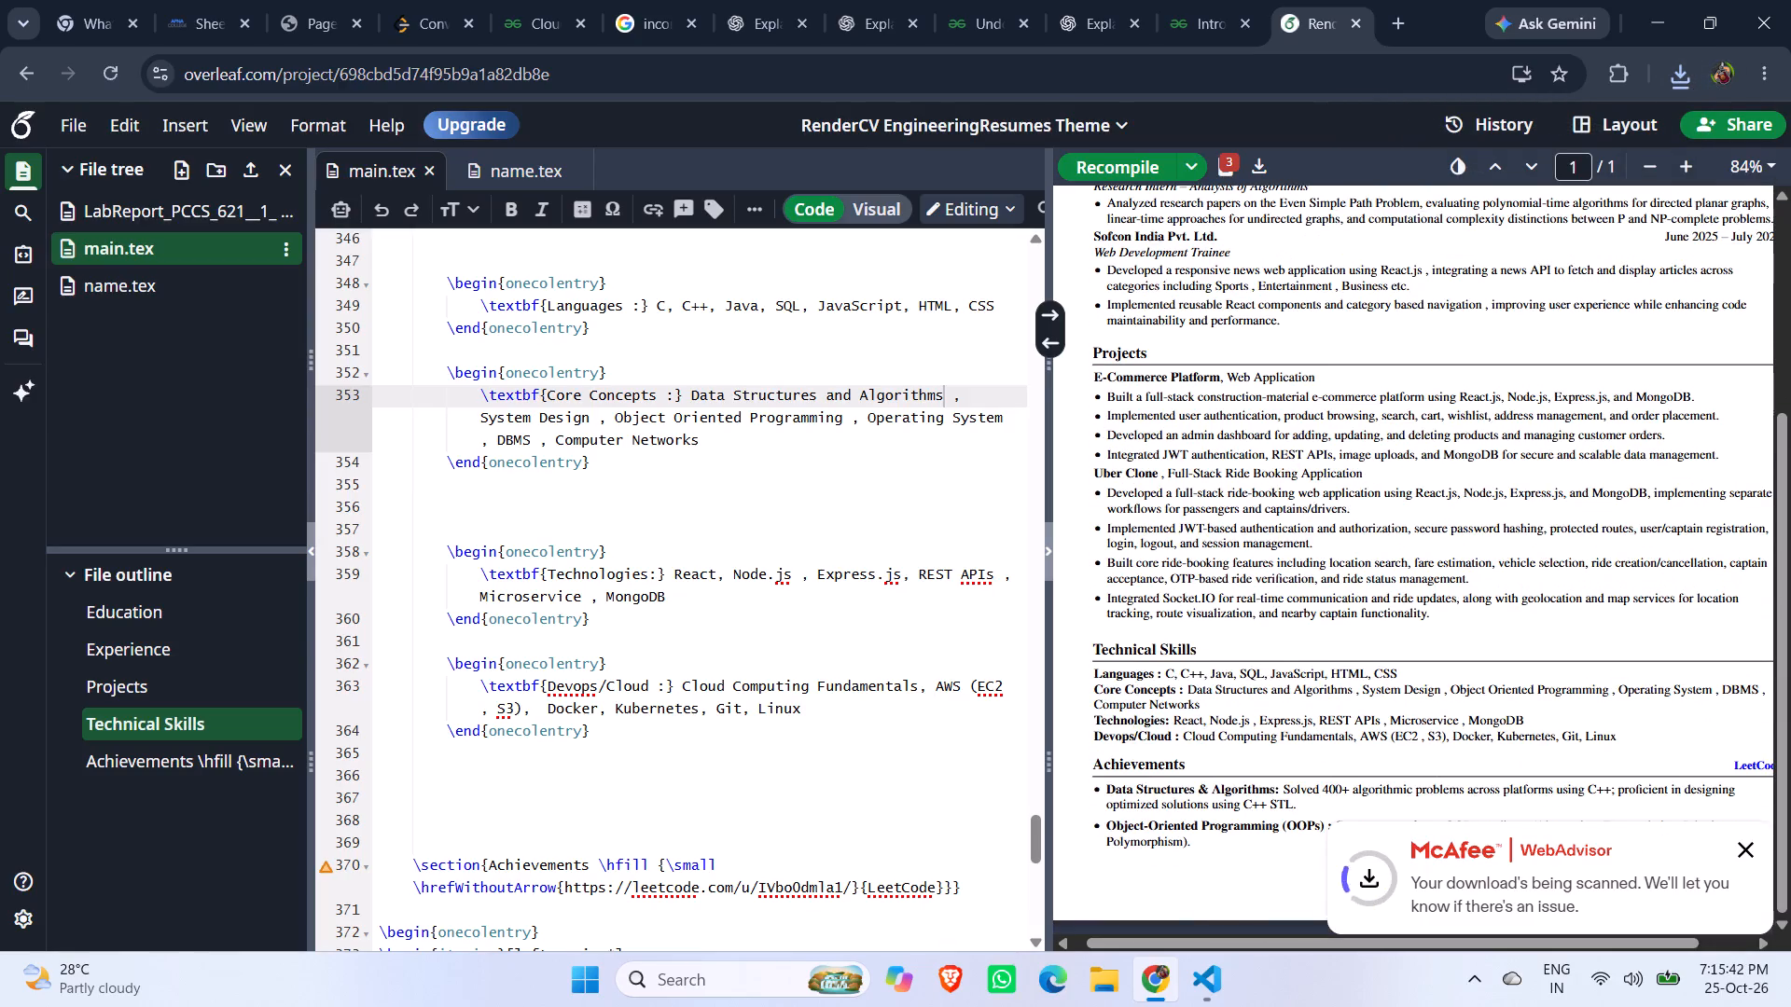
left_click(1750, 842)
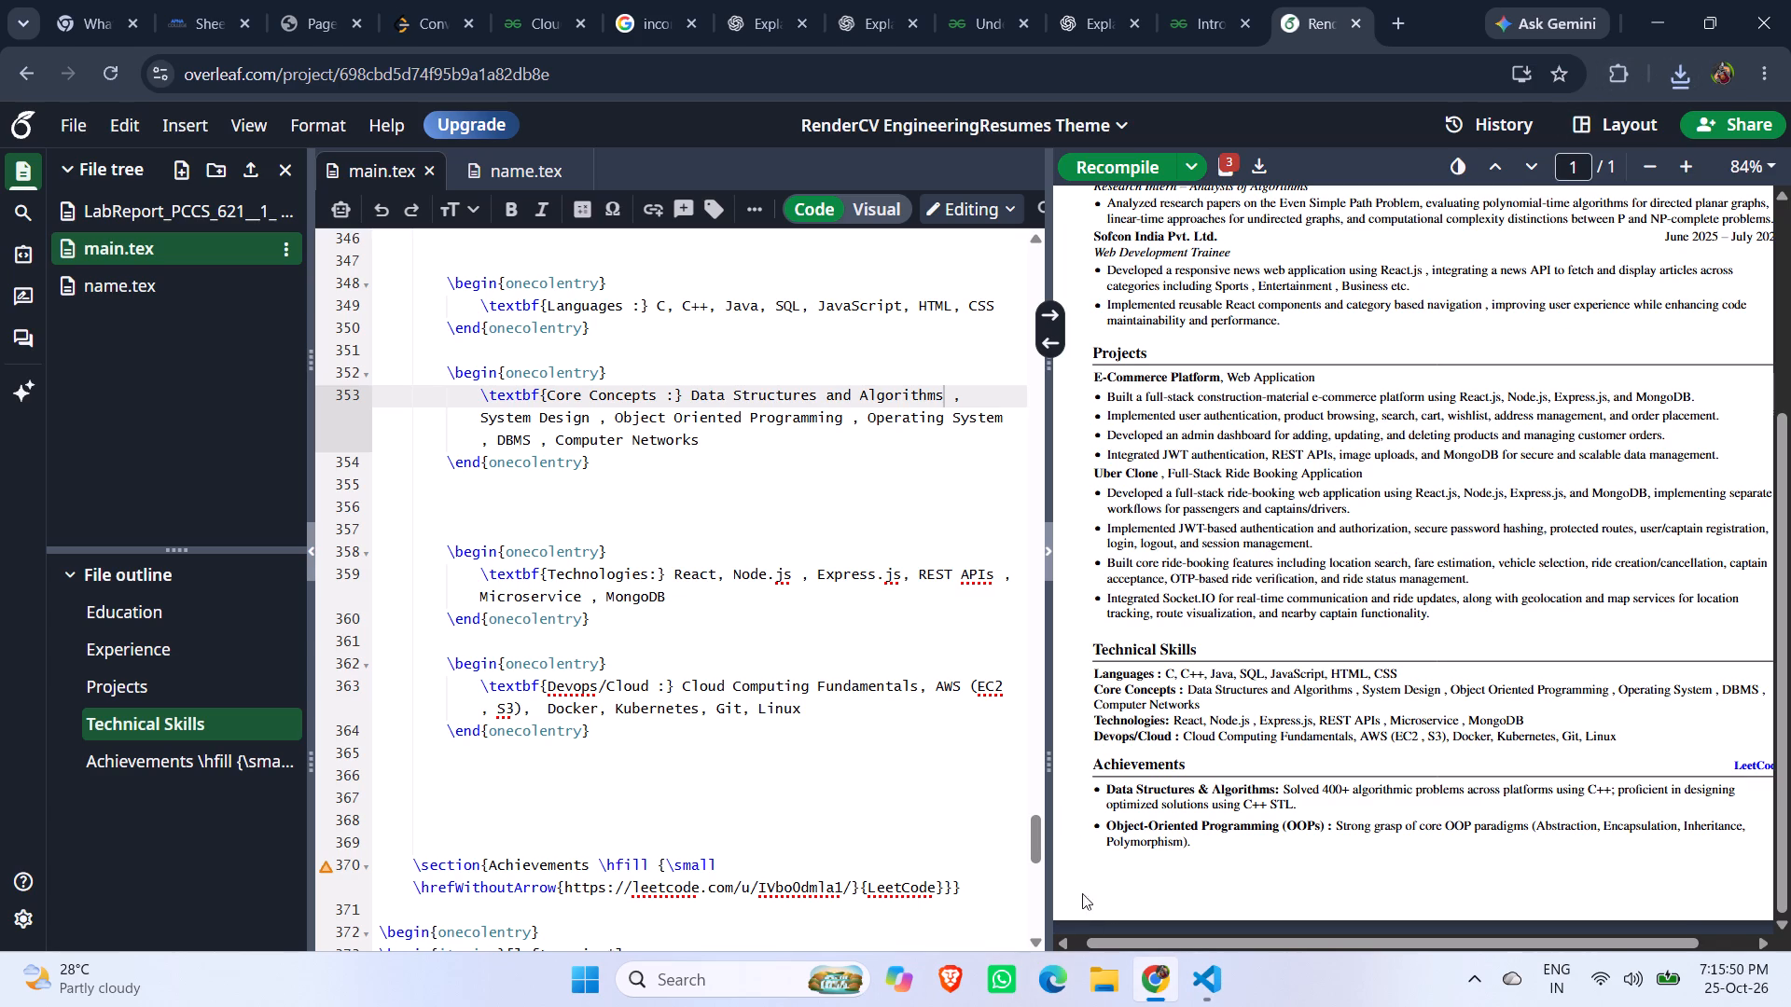
Switch to File Explorer and rename the downloaded RenderCV_EngineeringResumes_Theme PDF in the Downloads folder as cv25.
left_click(1086, 975)
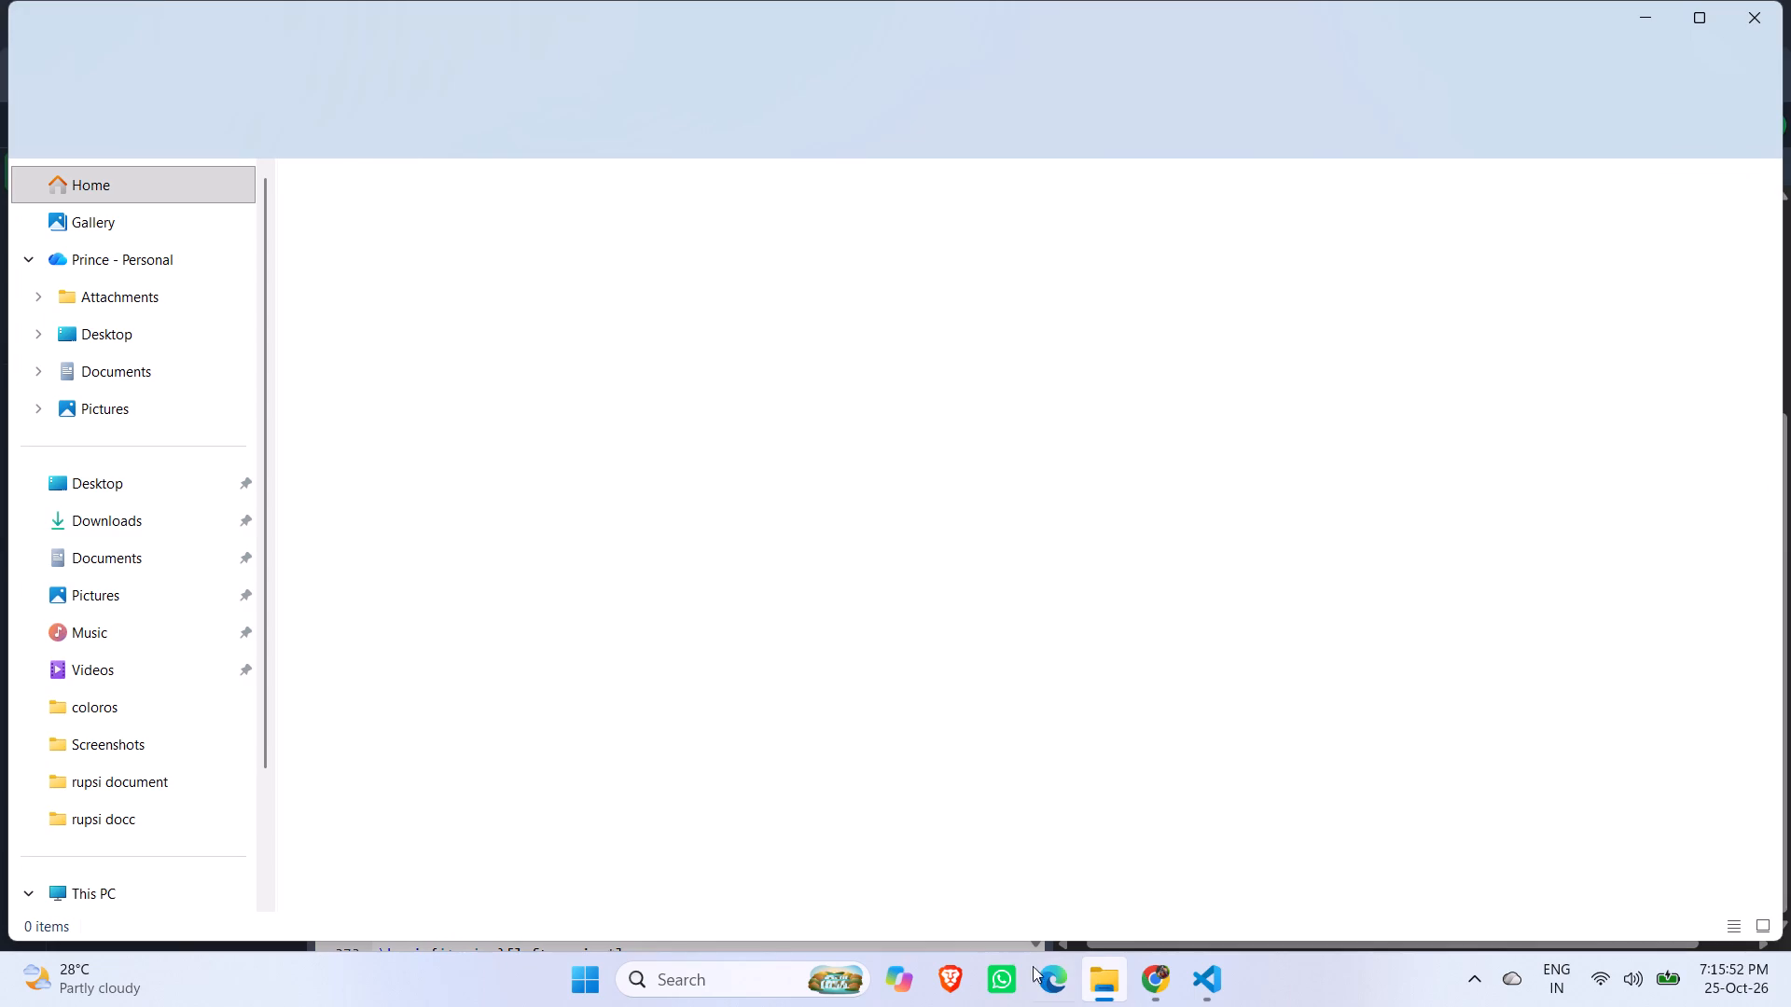
left_click(154, 521)
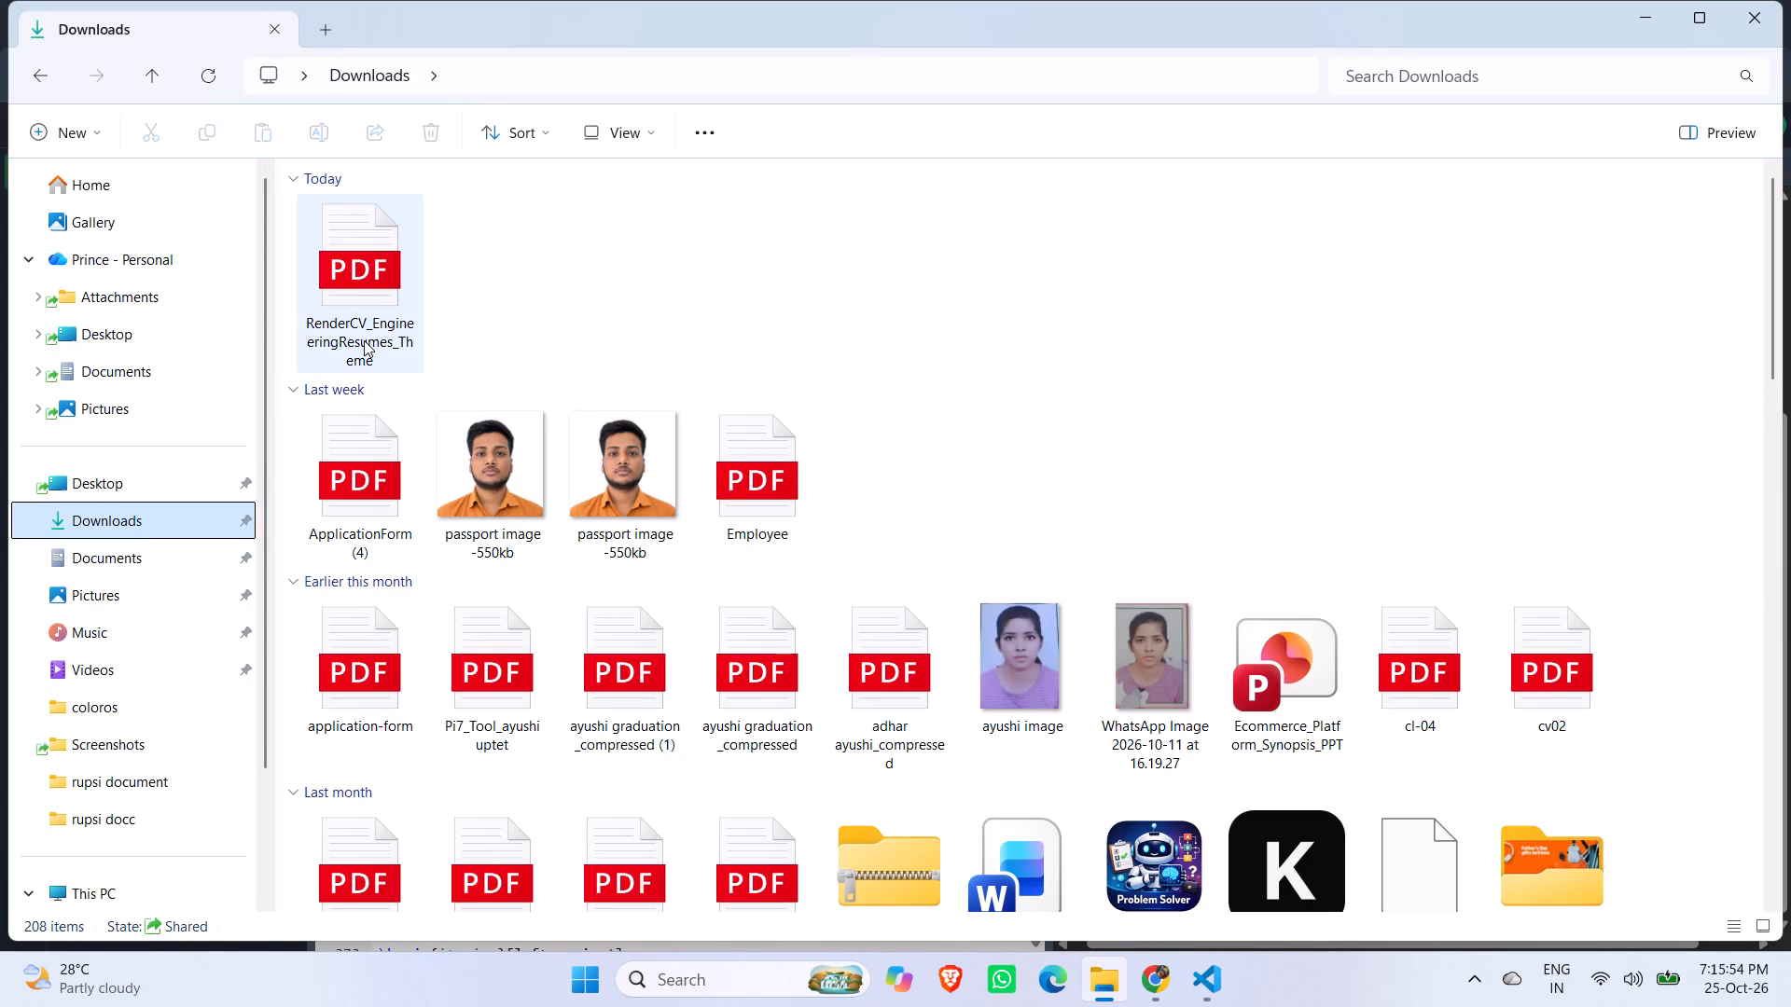
right_click(363, 340)
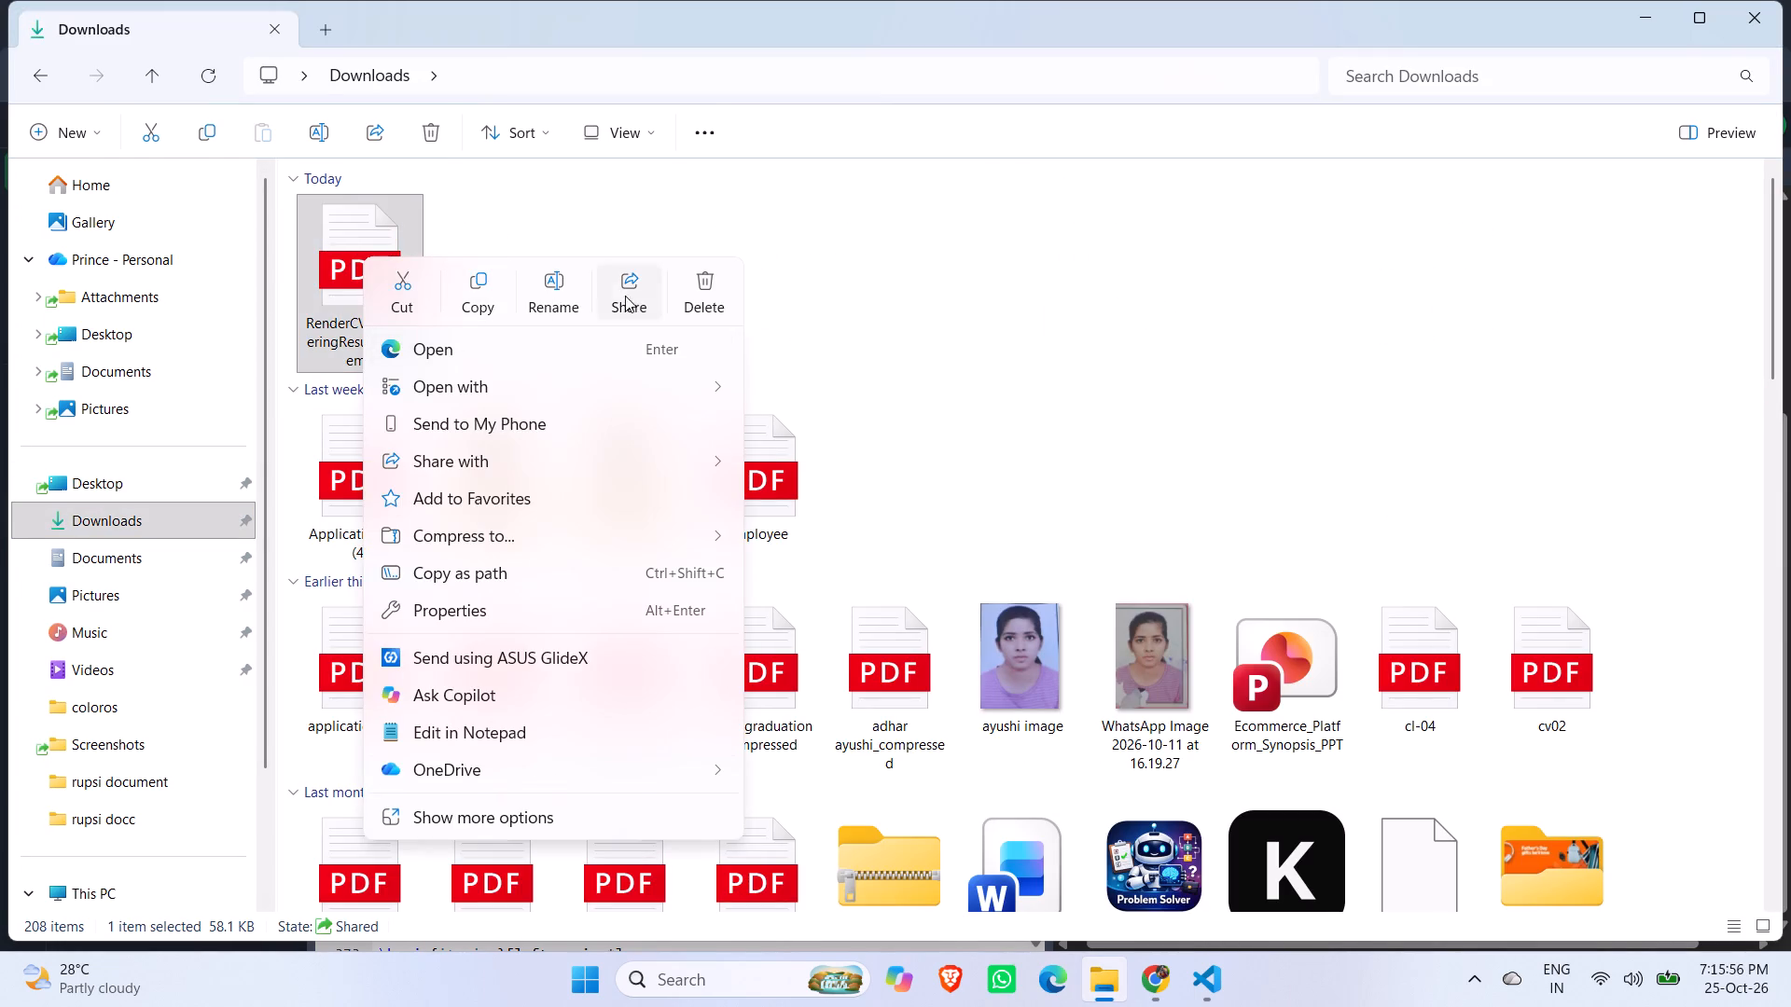
left_click(553, 288)
type("cv")
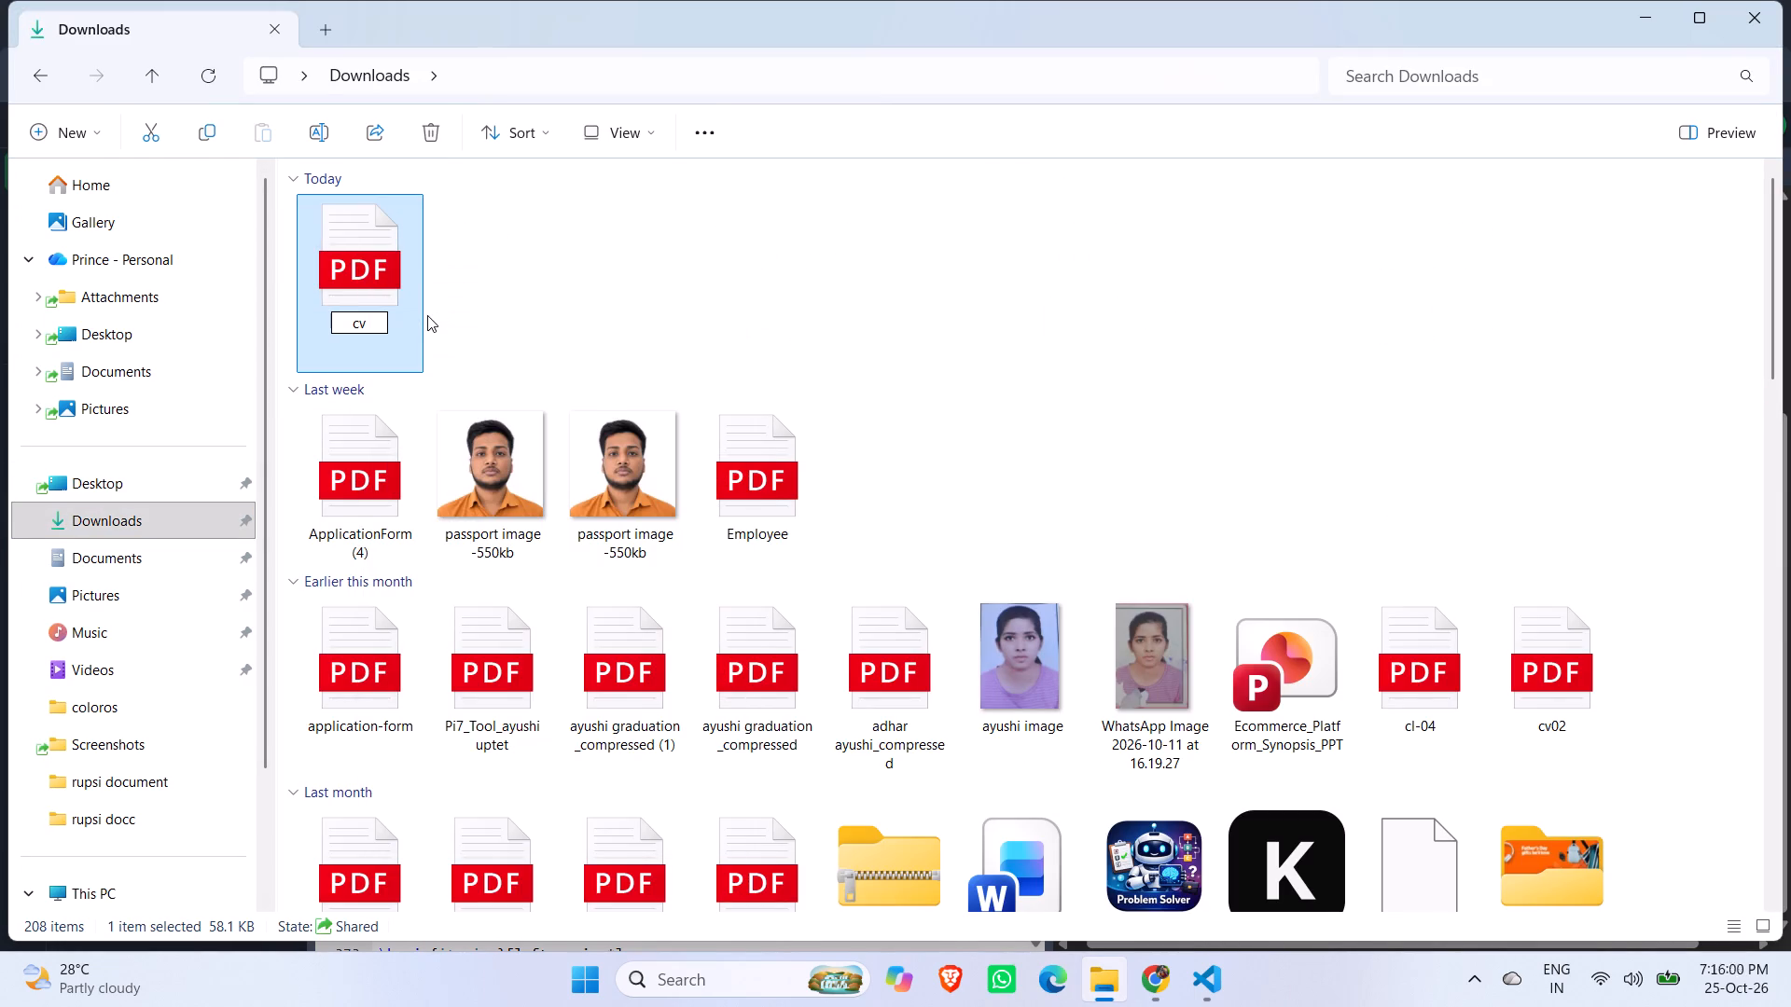
type("25")
key("Return")
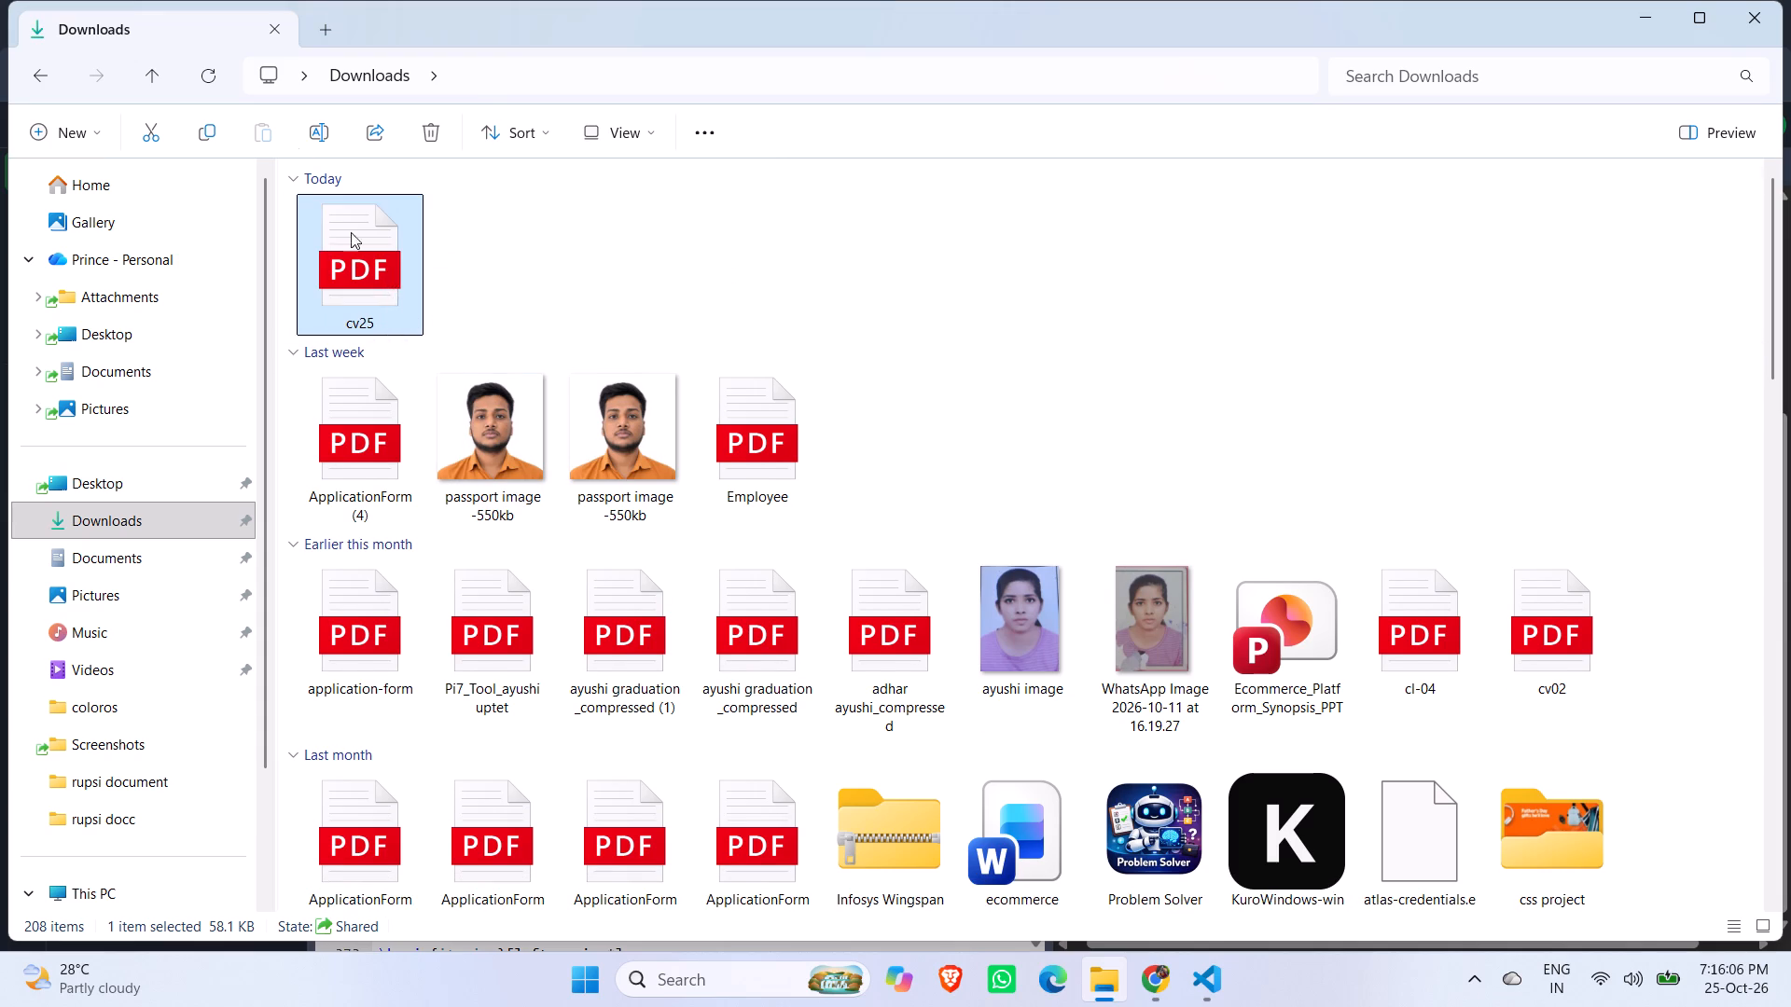
Copy the cv25 PDF in the Downloads folder.
left_click(207, 145)
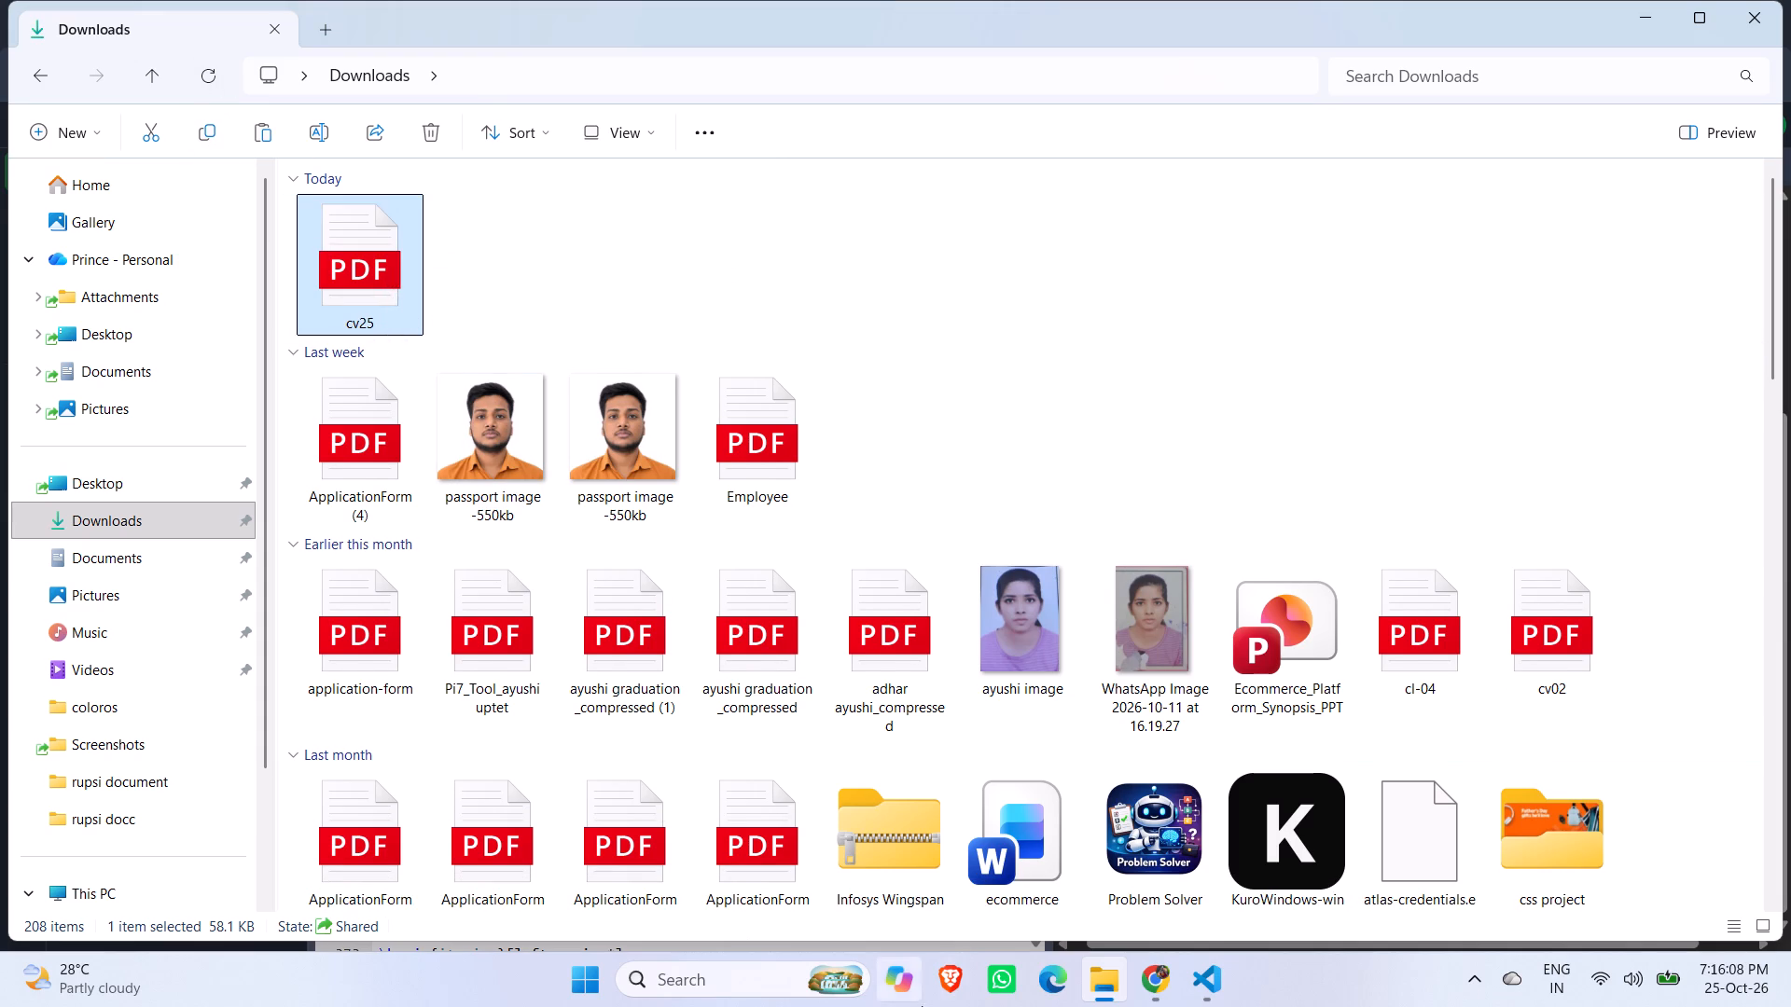
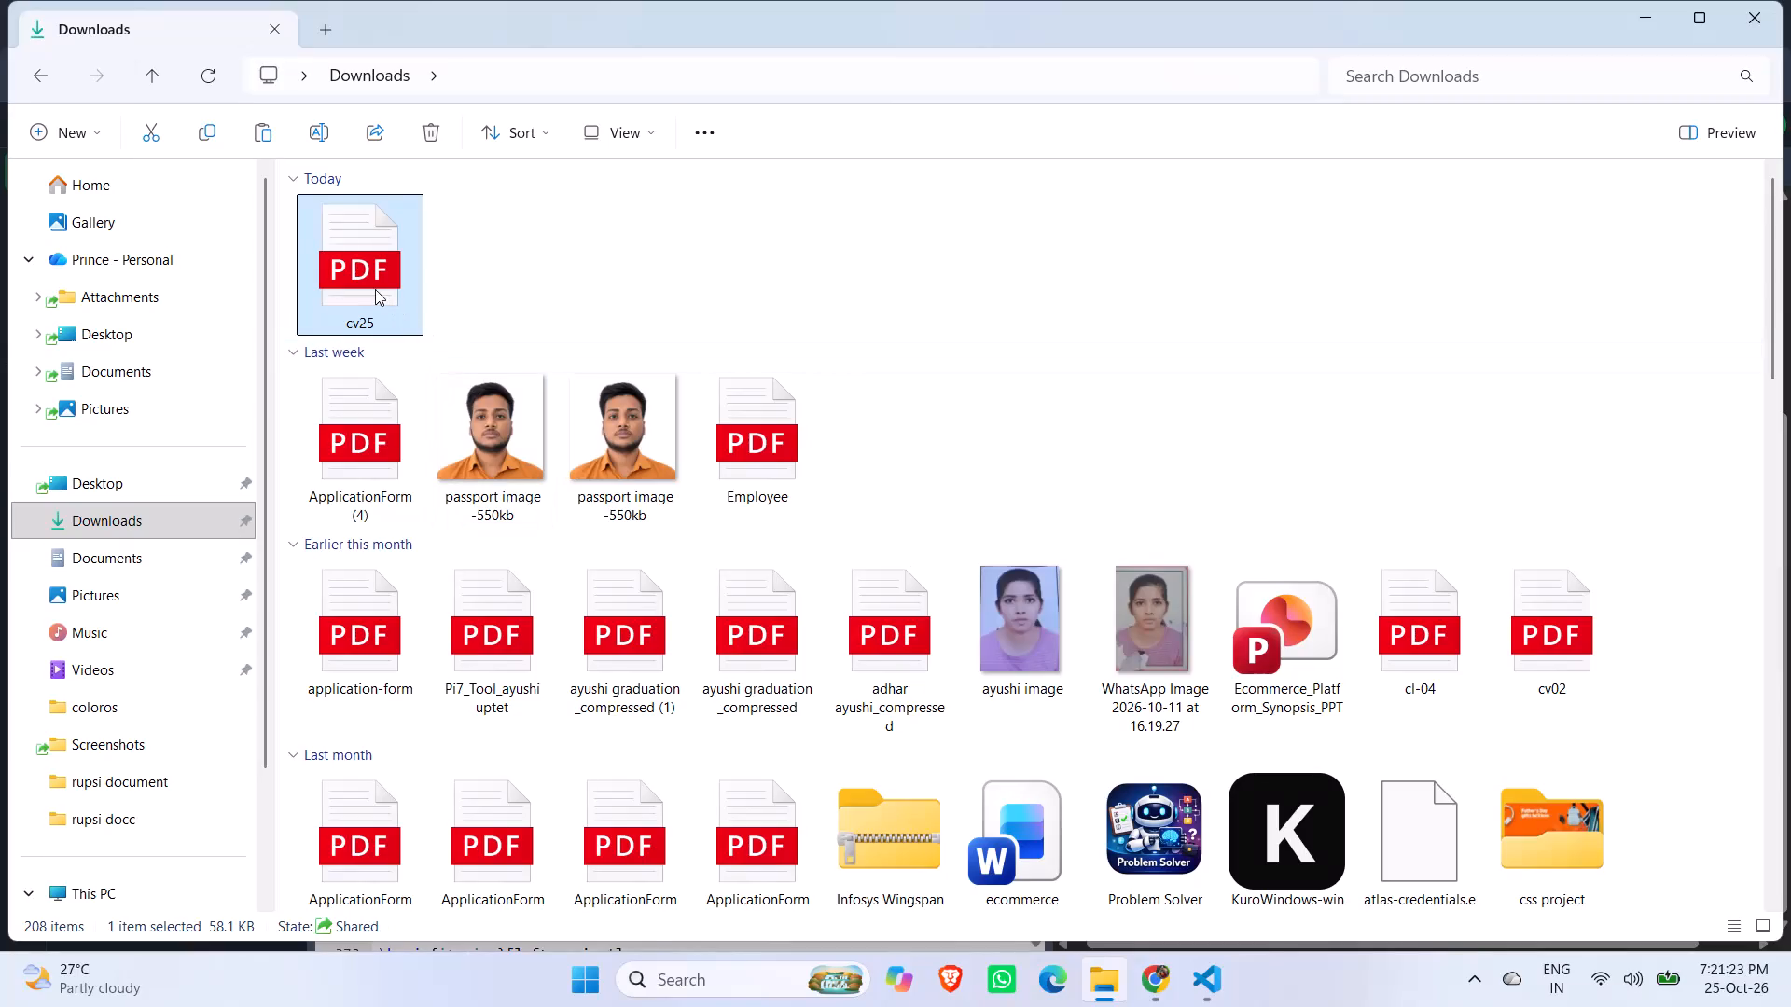
Open the cv25 PDF from the Downloads folder and check its content, especially the Technologies and Devops/Cloud lines under Technical Skills.
double_click(375, 289)
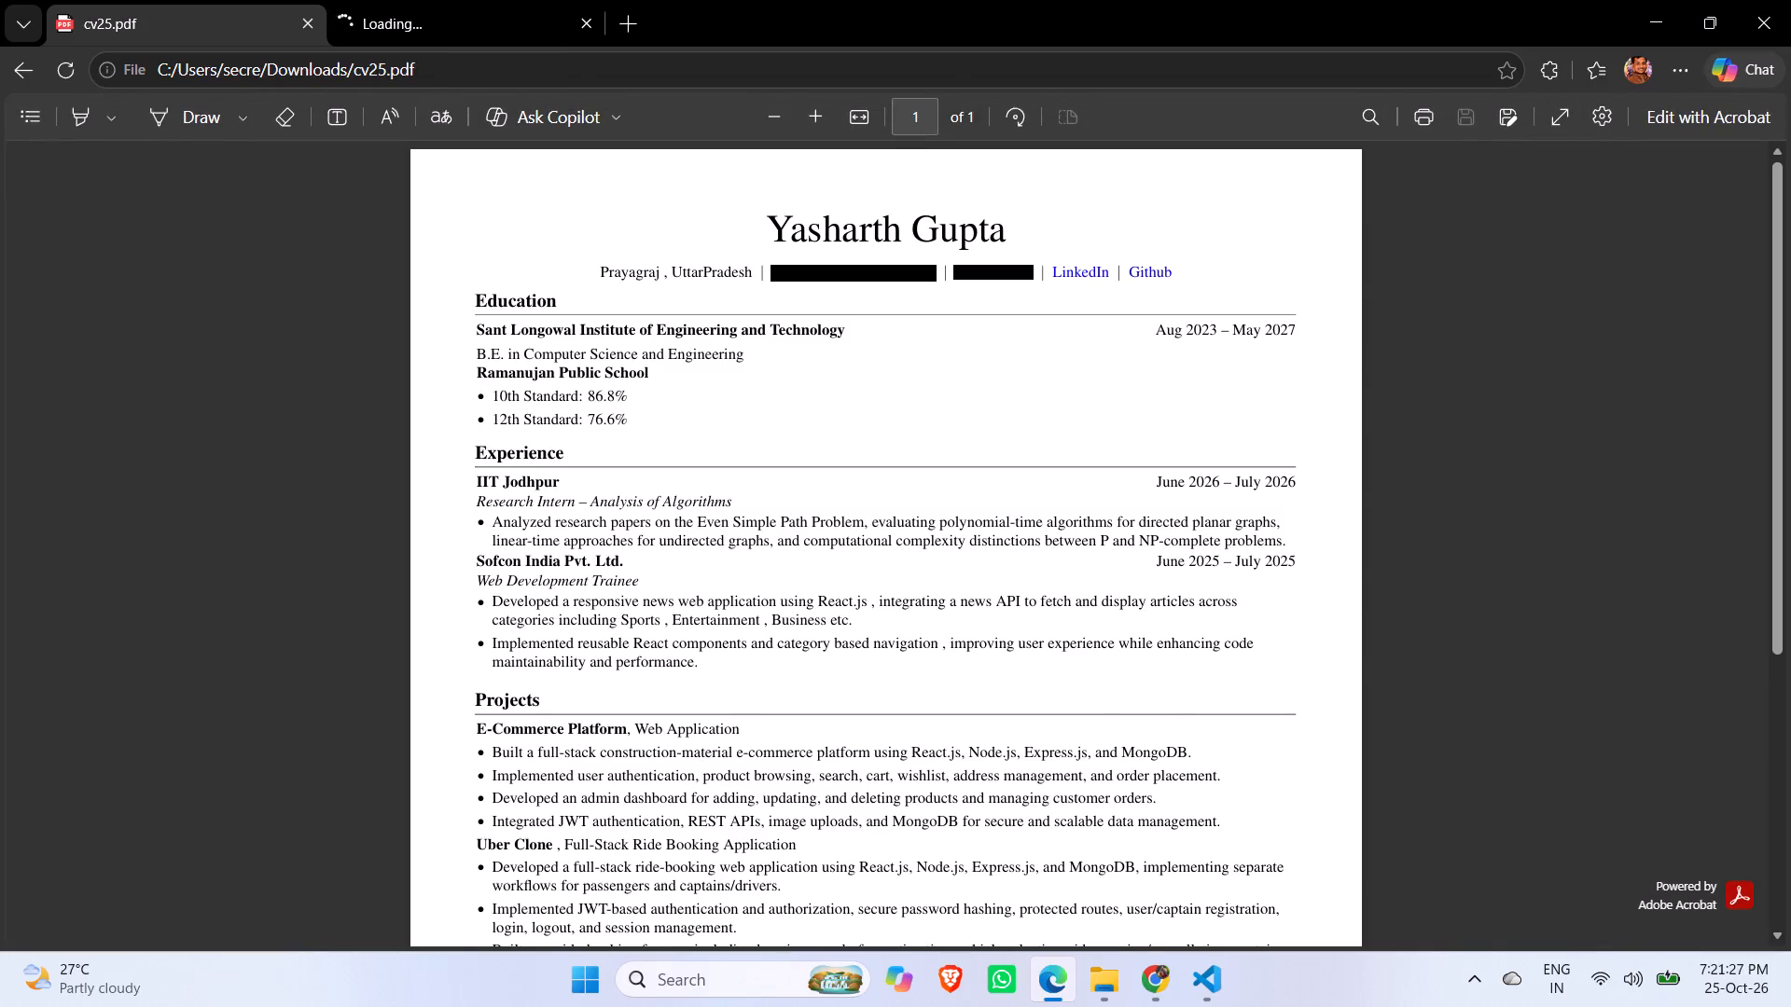
scroll(566, 426, "down", 1)
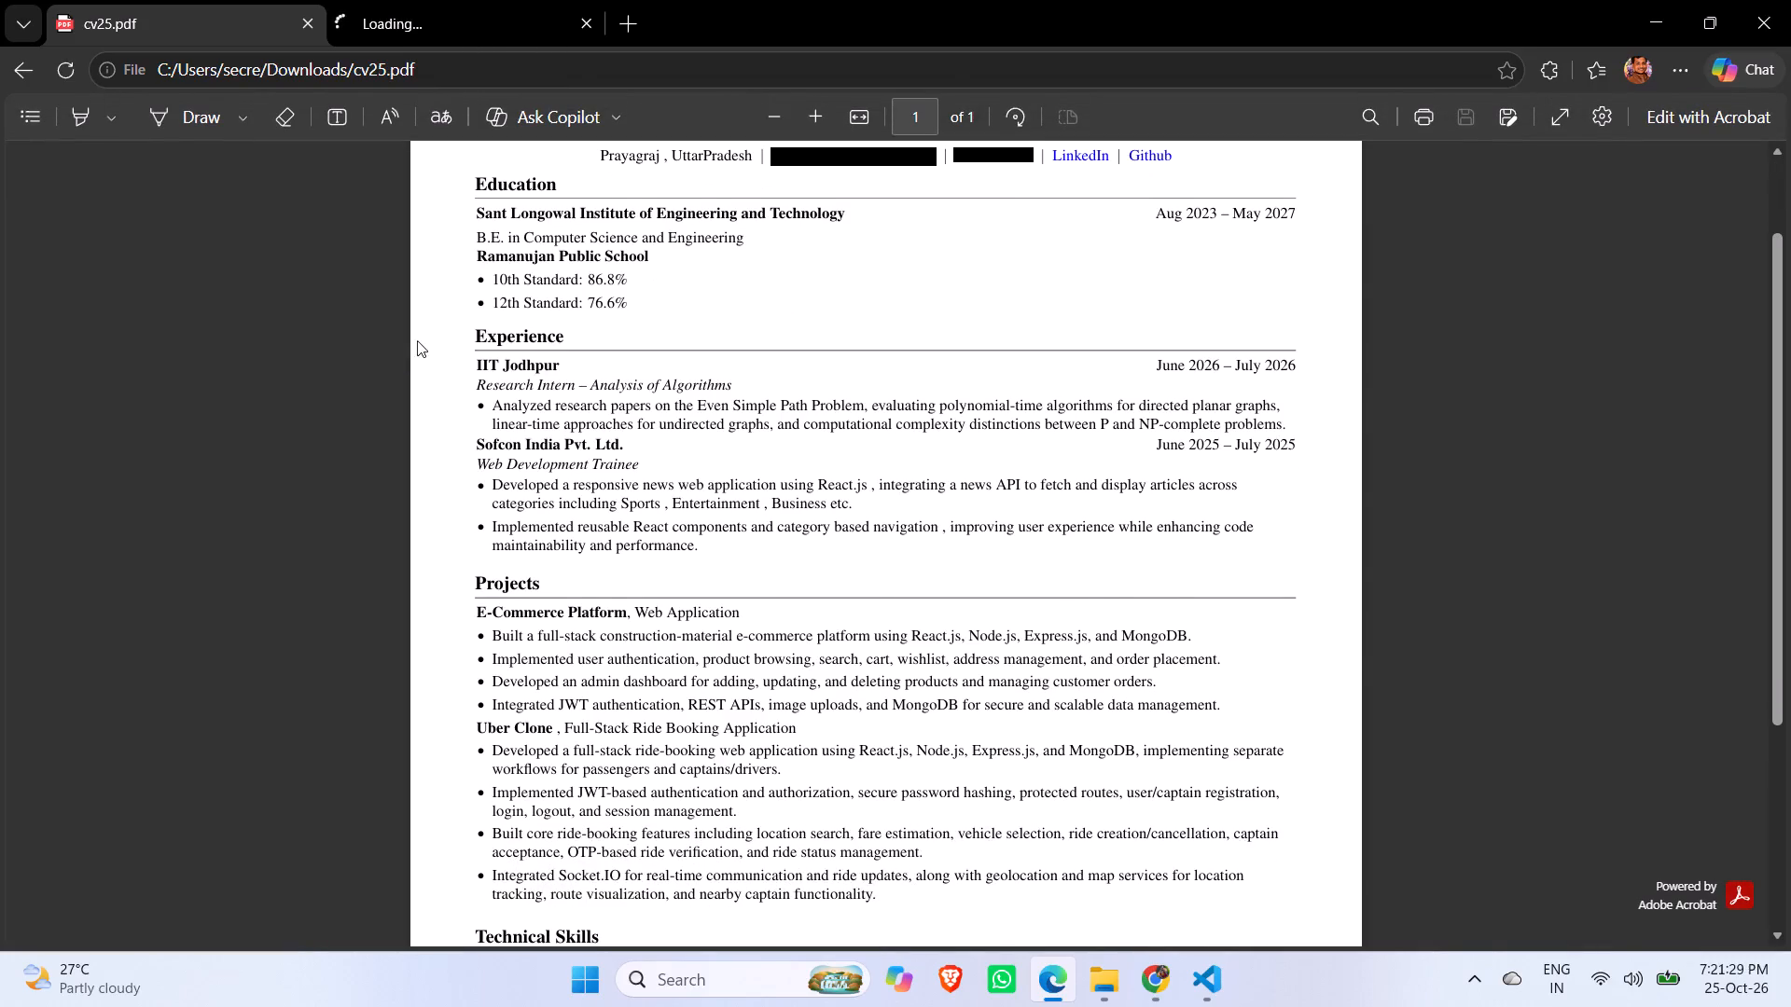
left_click_drag(462, 383, 626, 419)
left_click(626, 419)
scroll(581, 484, "down", 2)
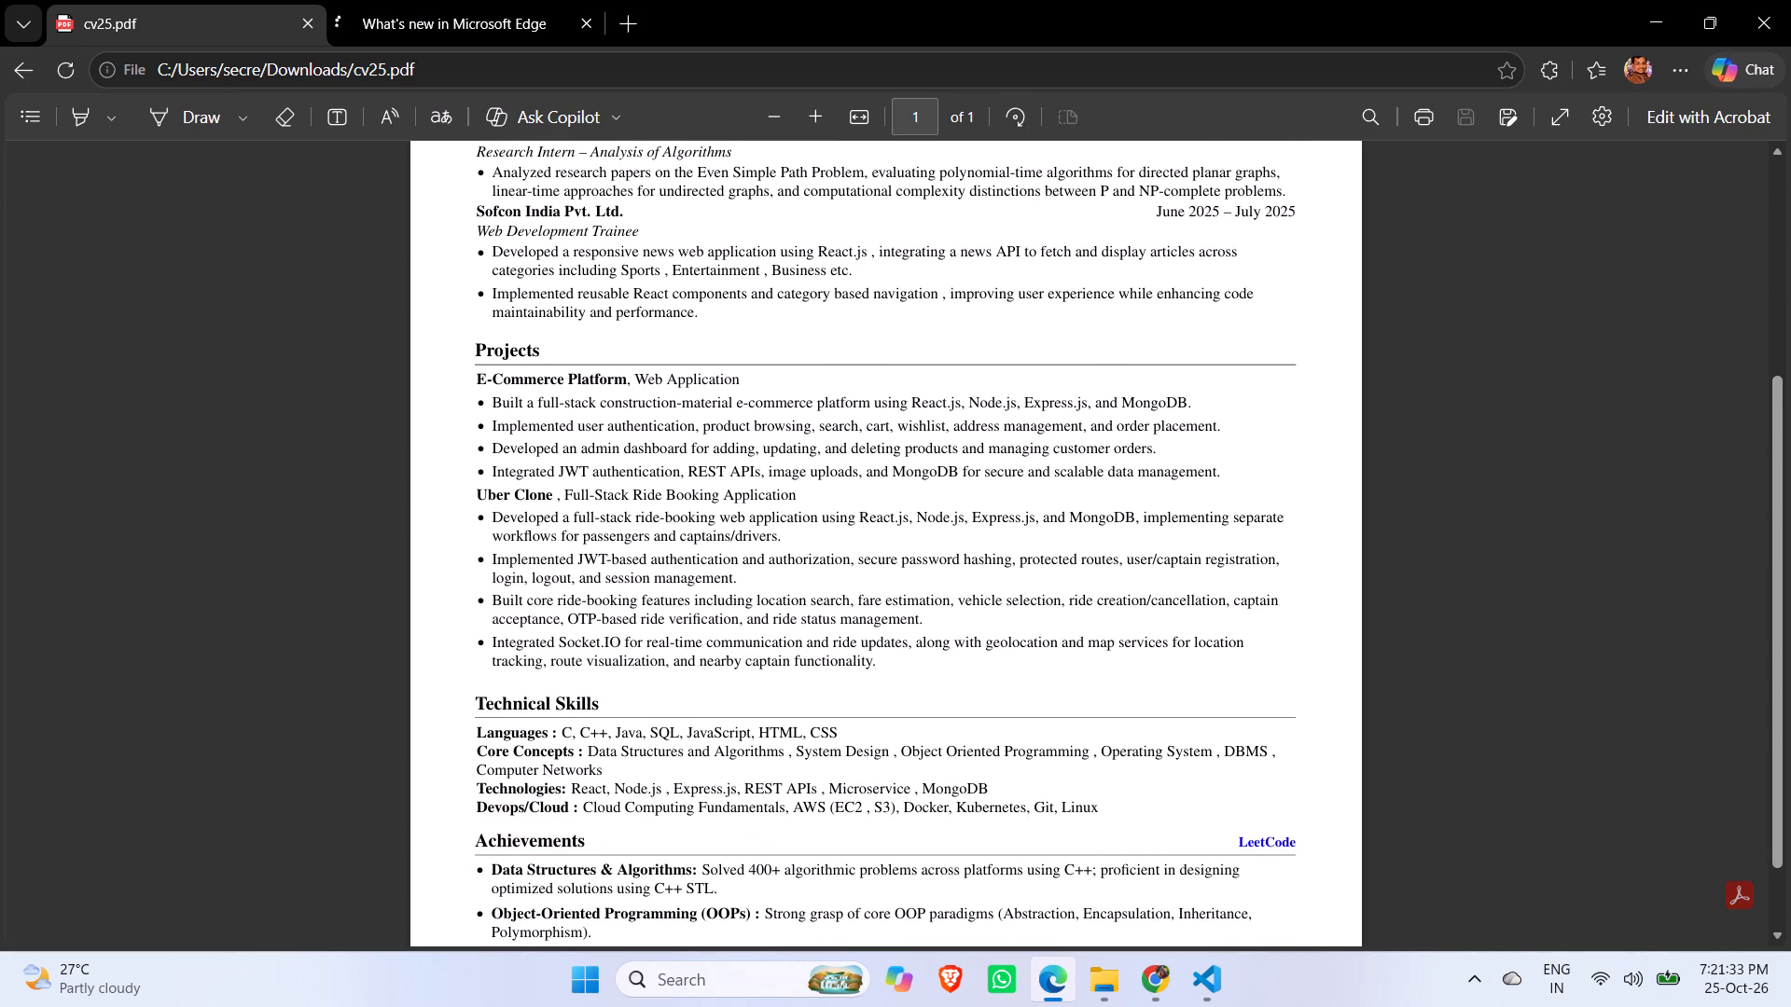
scroll(566, 489, "down", 2)
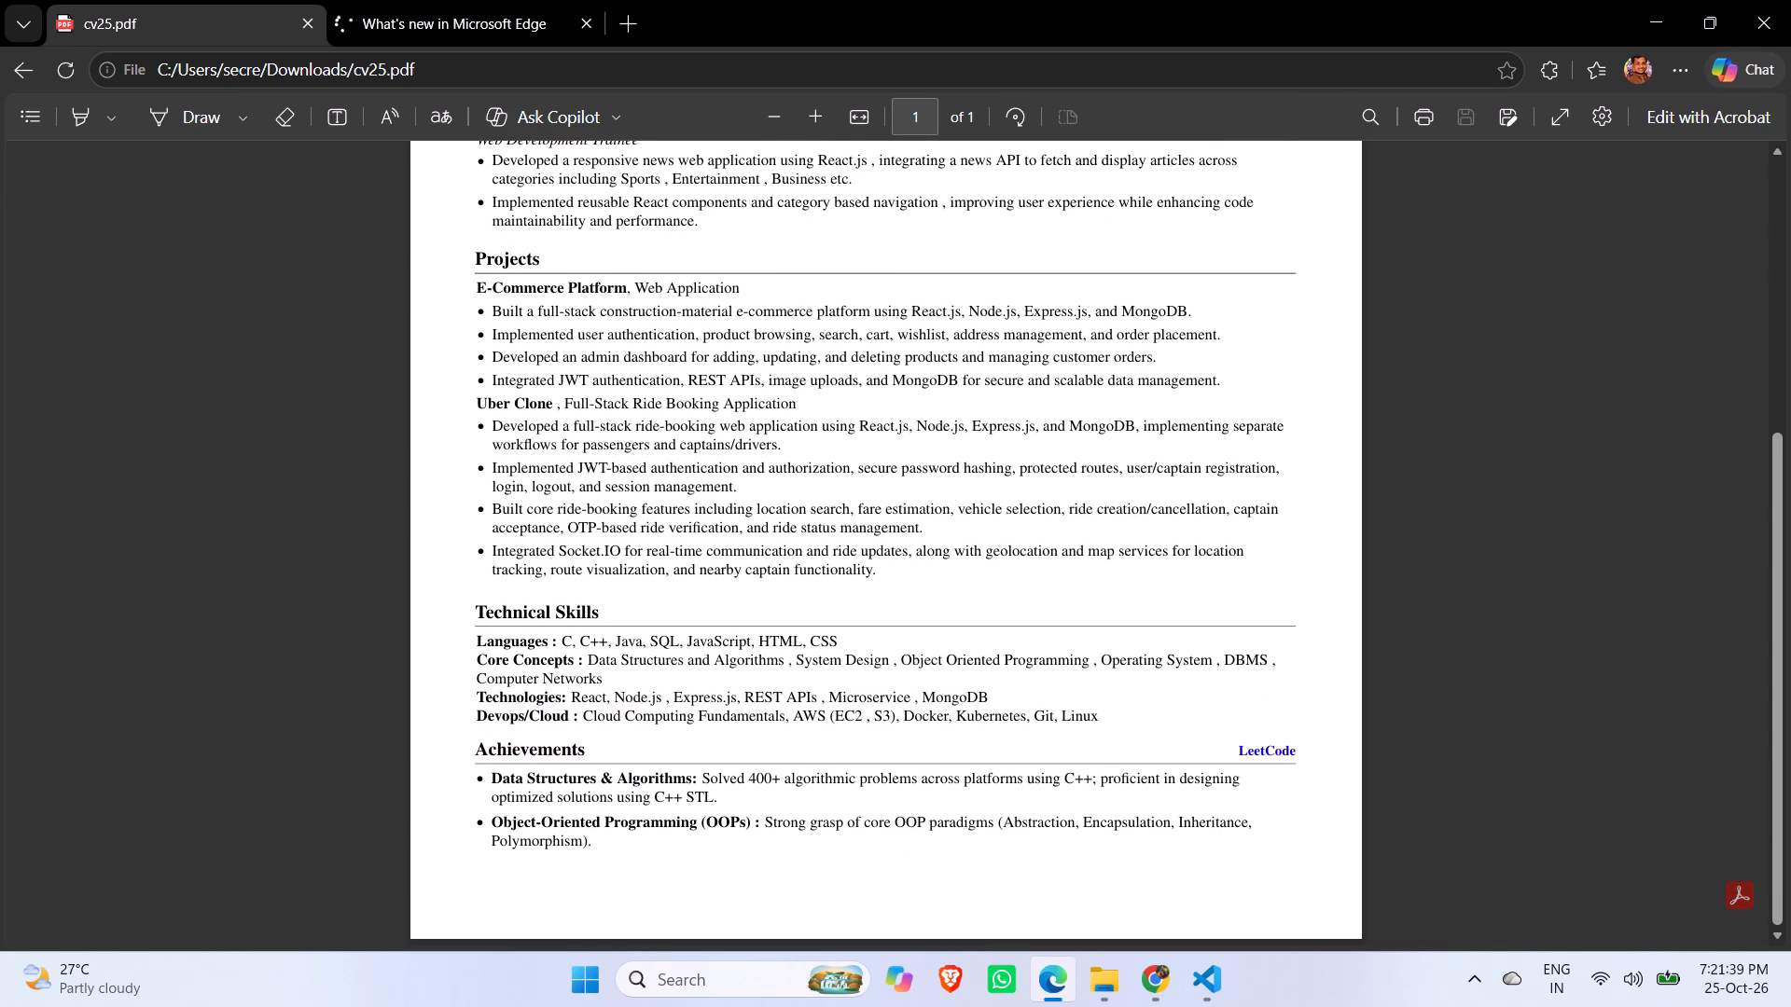
left_click_drag(539, 636, 612, 628)
left_click(596, 722)
left_click_drag(561, 704, 896, 696)
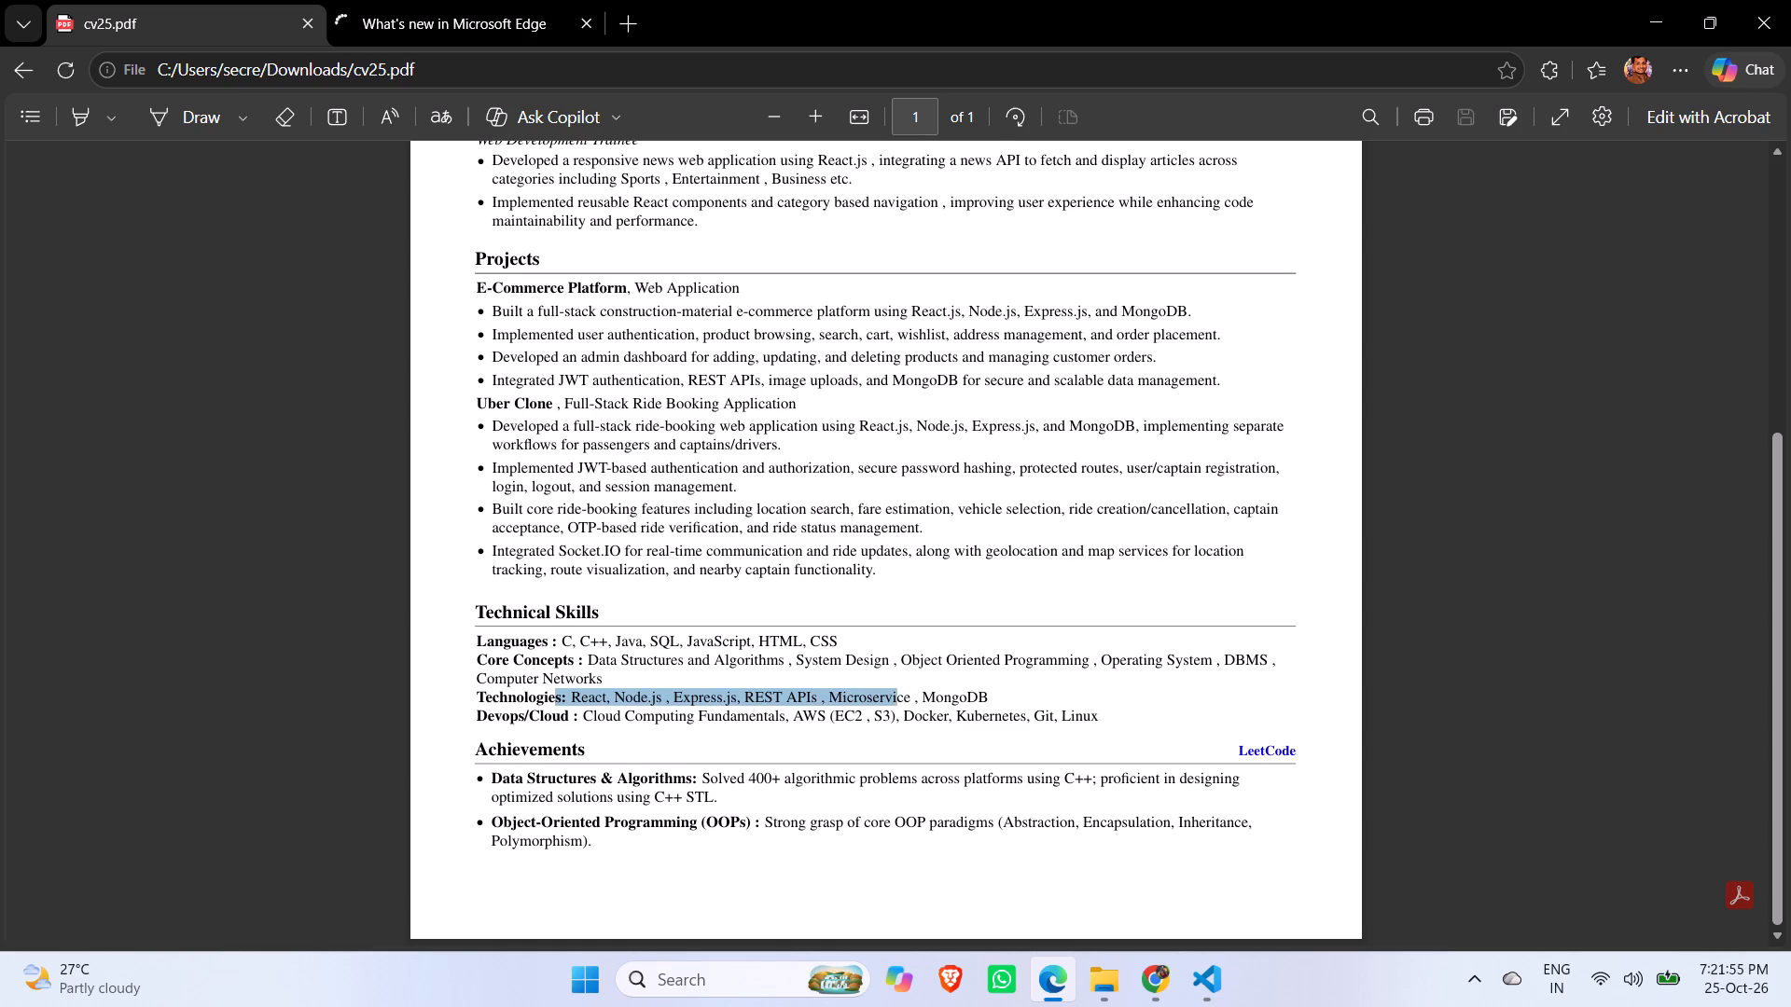
left_click_drag(896, 696, 1024, 684)
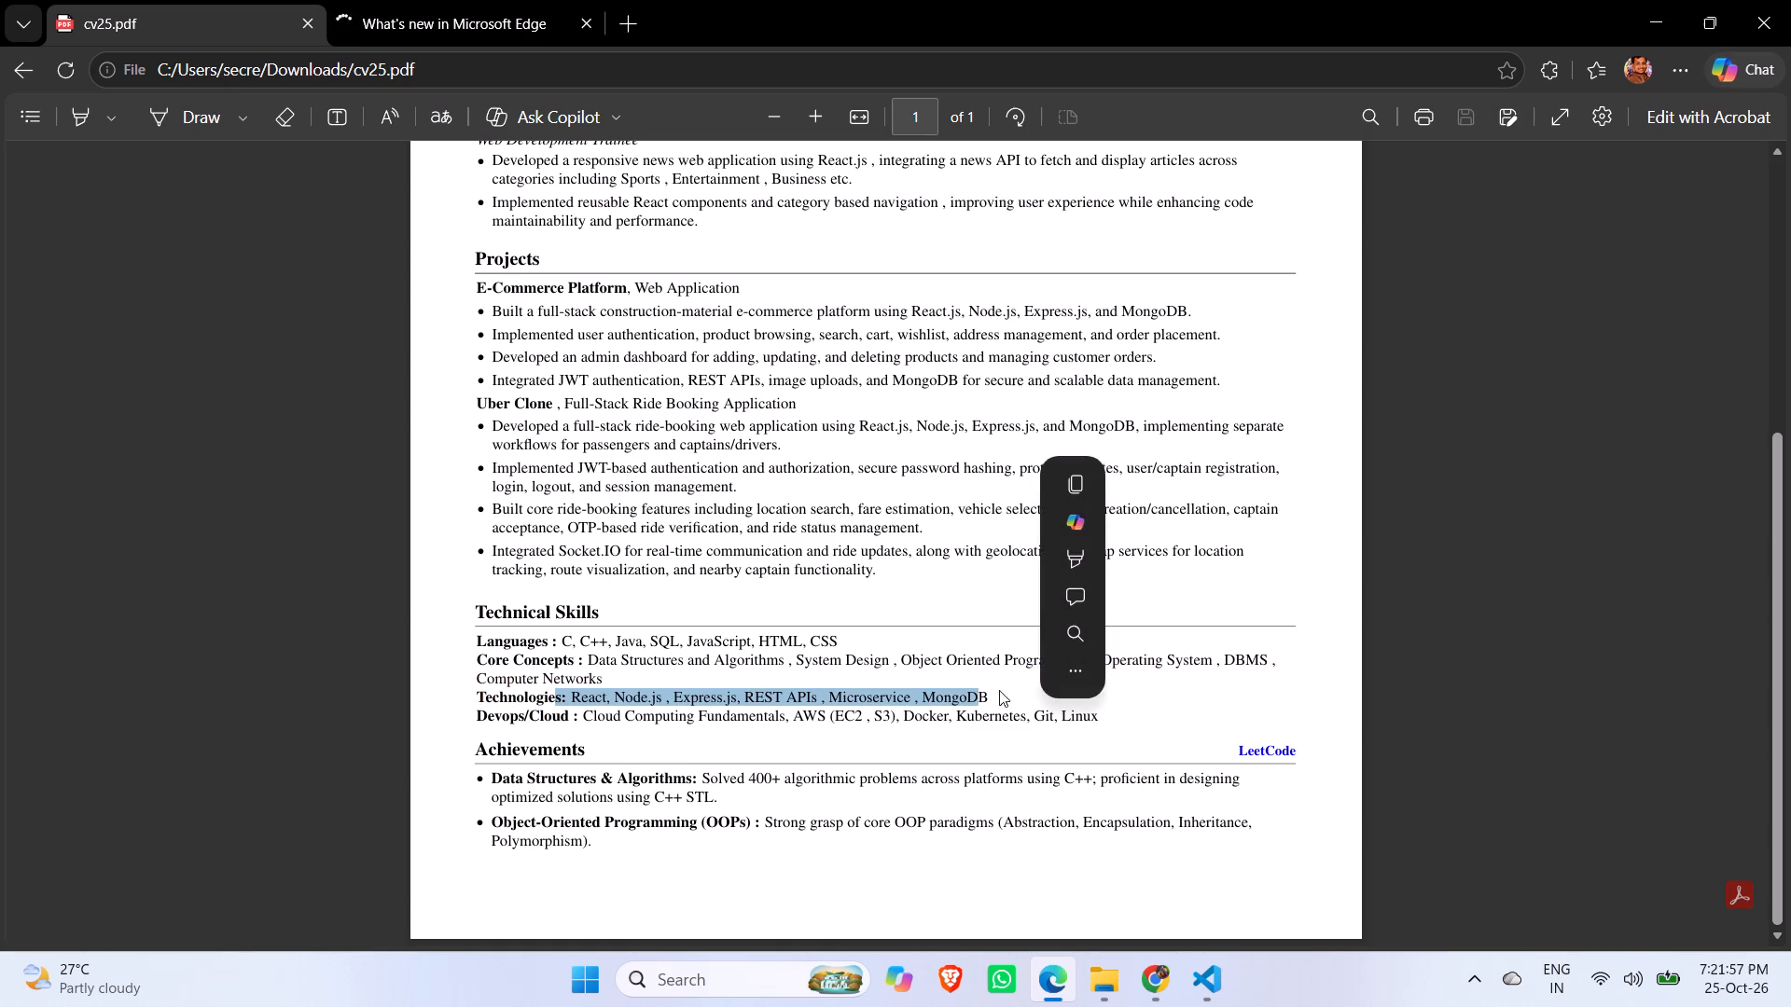
left_click(934, 690)
left_click_drag(574, 718, 902, 726)
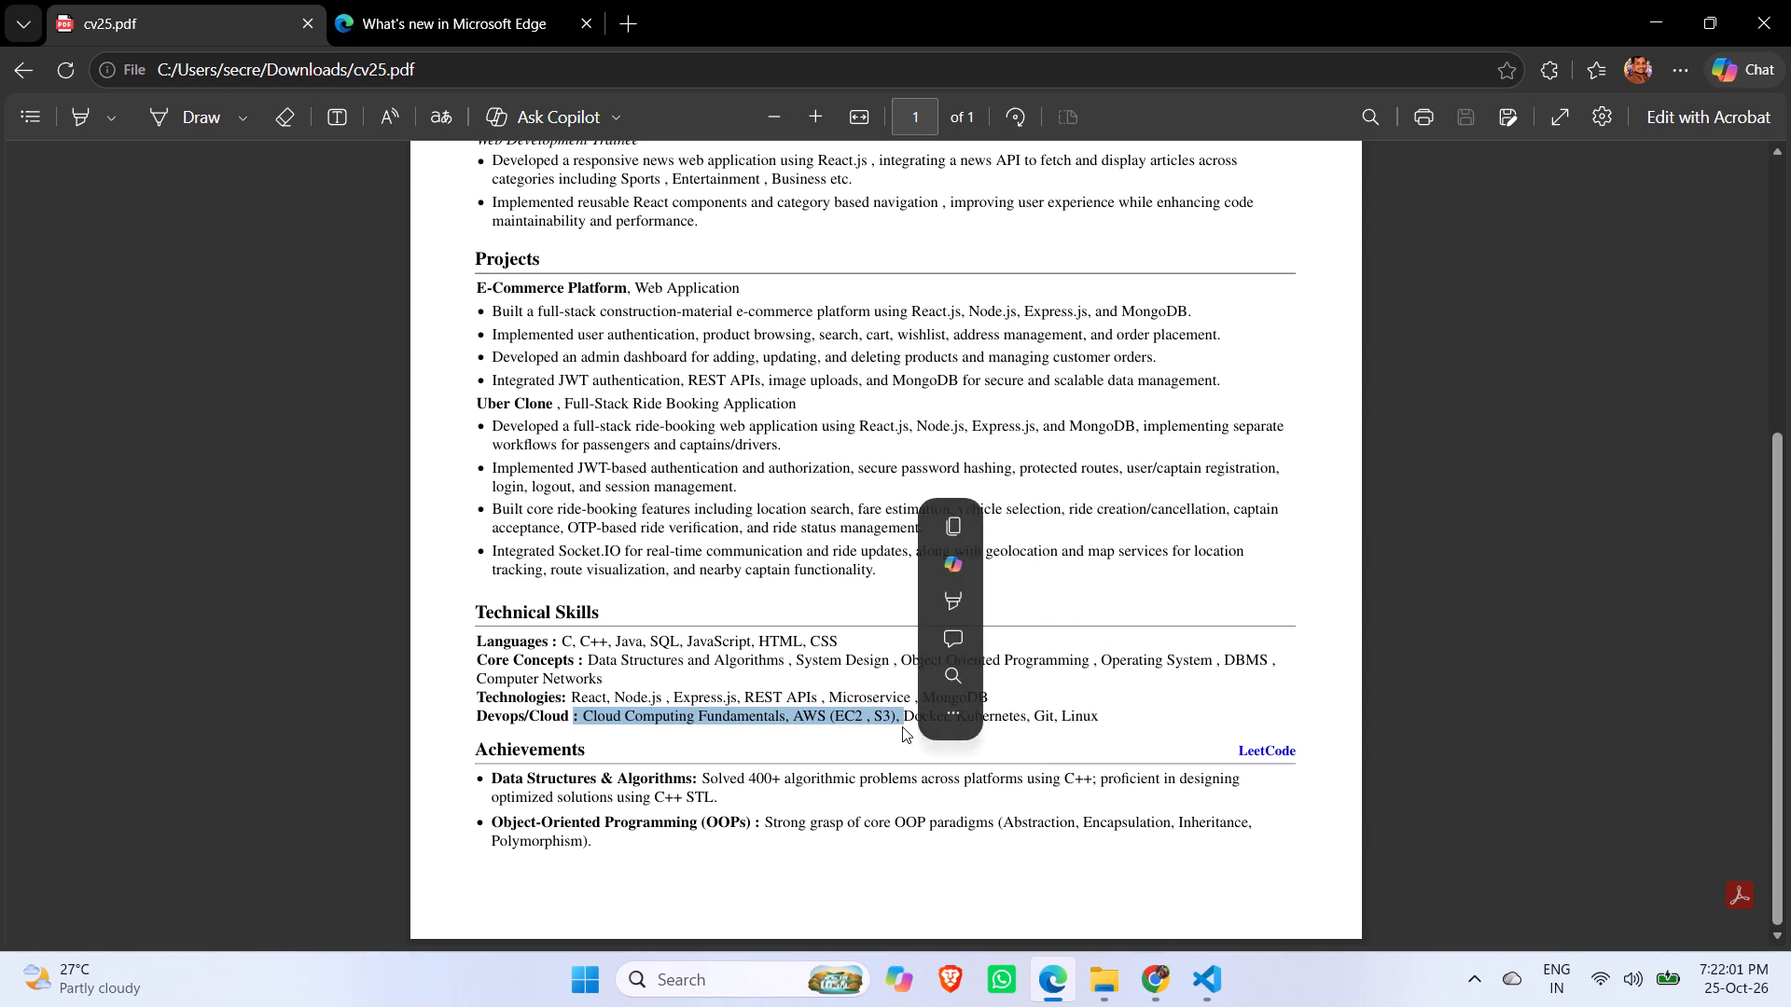
left_click(902, 726)
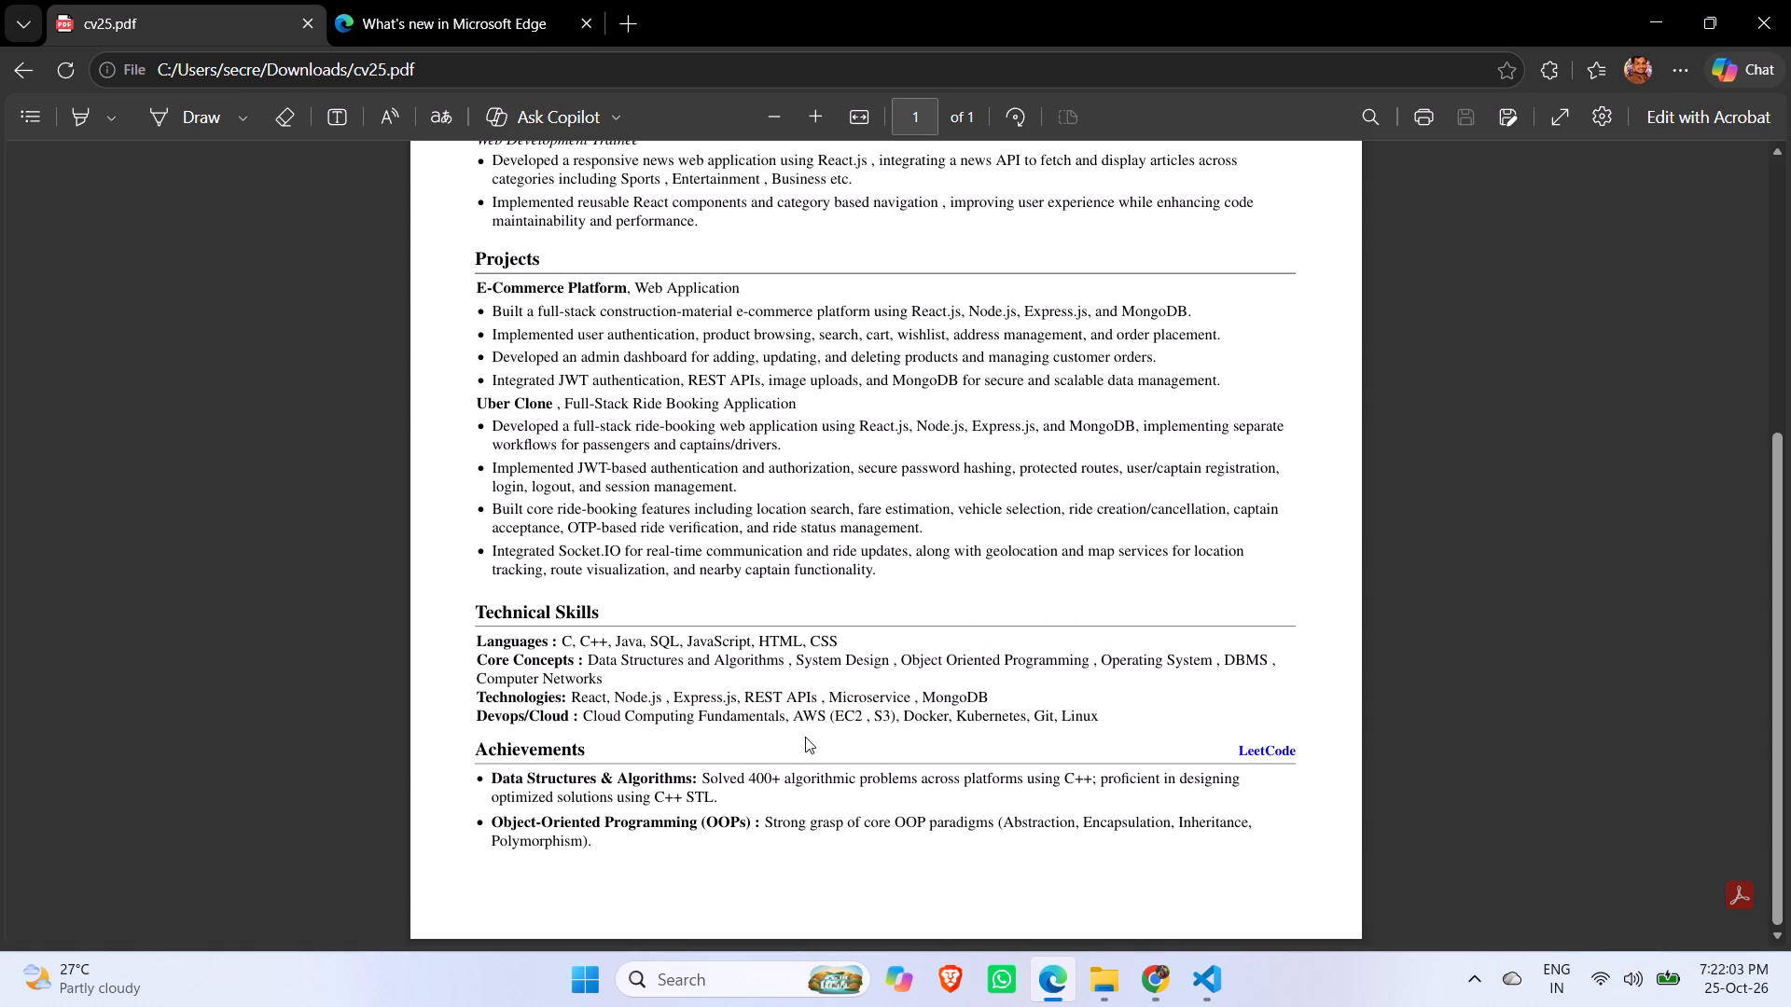
left_click_drag(892, 716, 1051, 716)
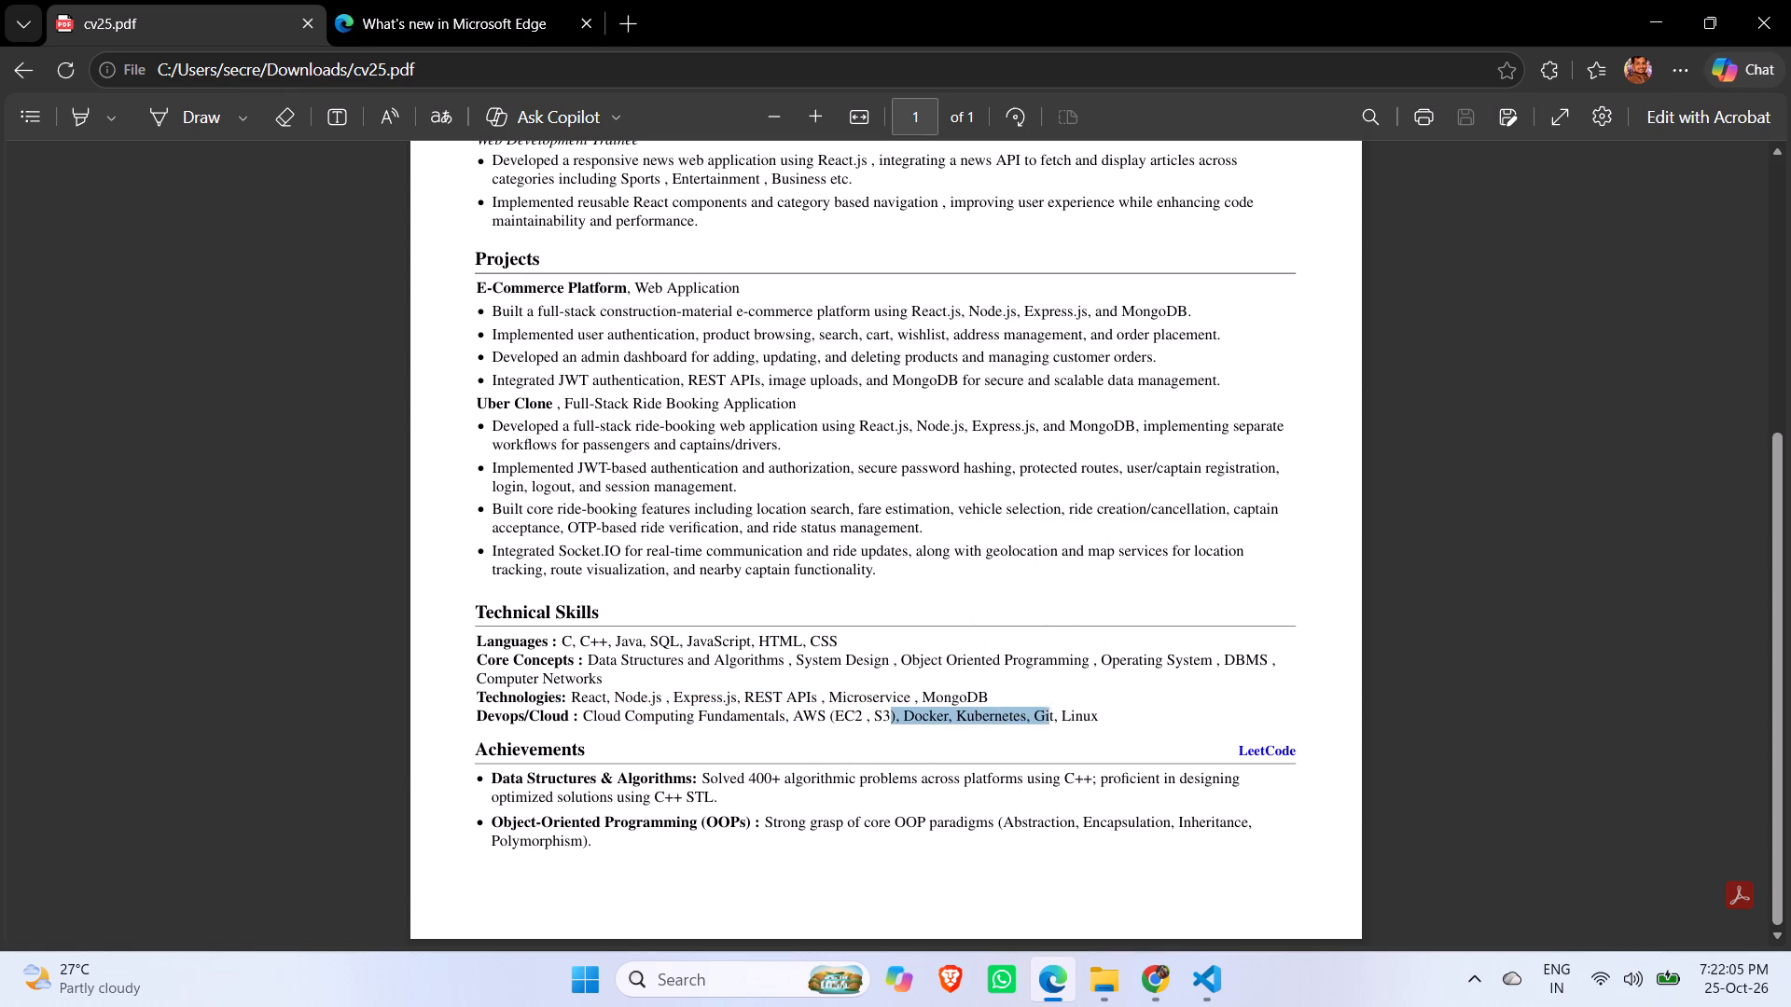
left_click_drag(1051, 716, 1096, 712)
left_click(1092, 747)
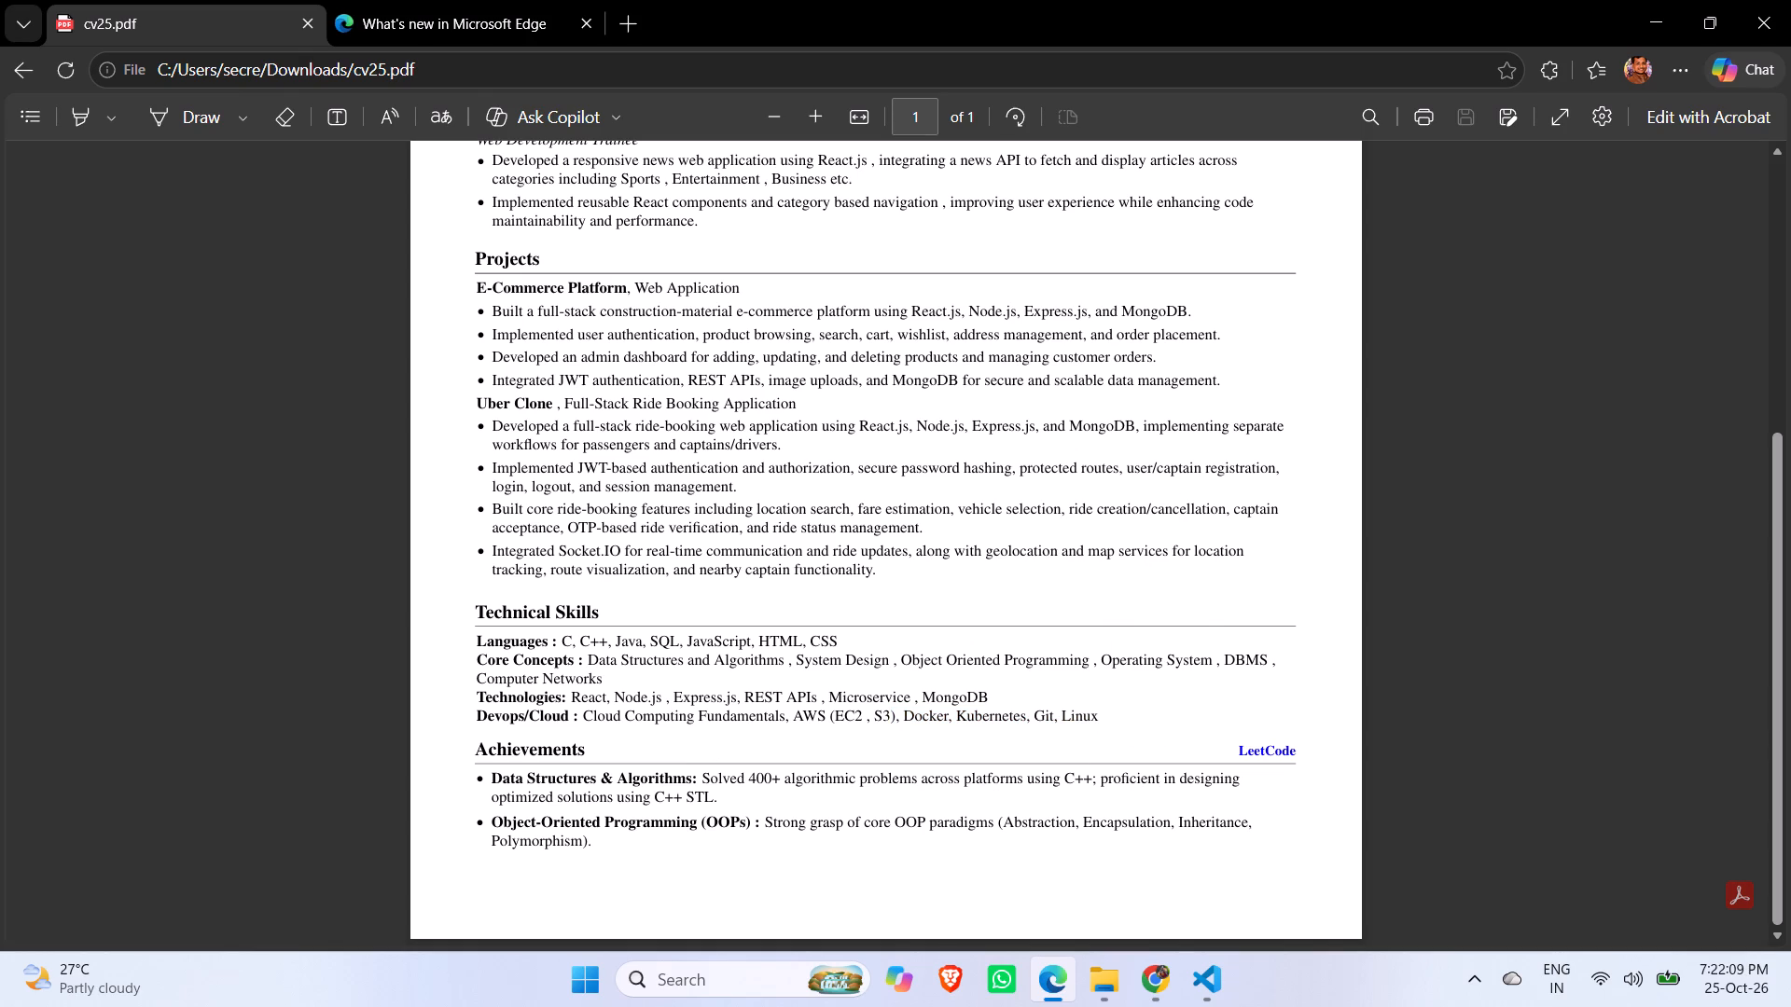
Skim the whole cv25 resume again and examine the E-Commerce Platform and Uber Clone entries under Projects.
scroll(600, 721, "down", 1)
scroll(600, 721, "up", 3)
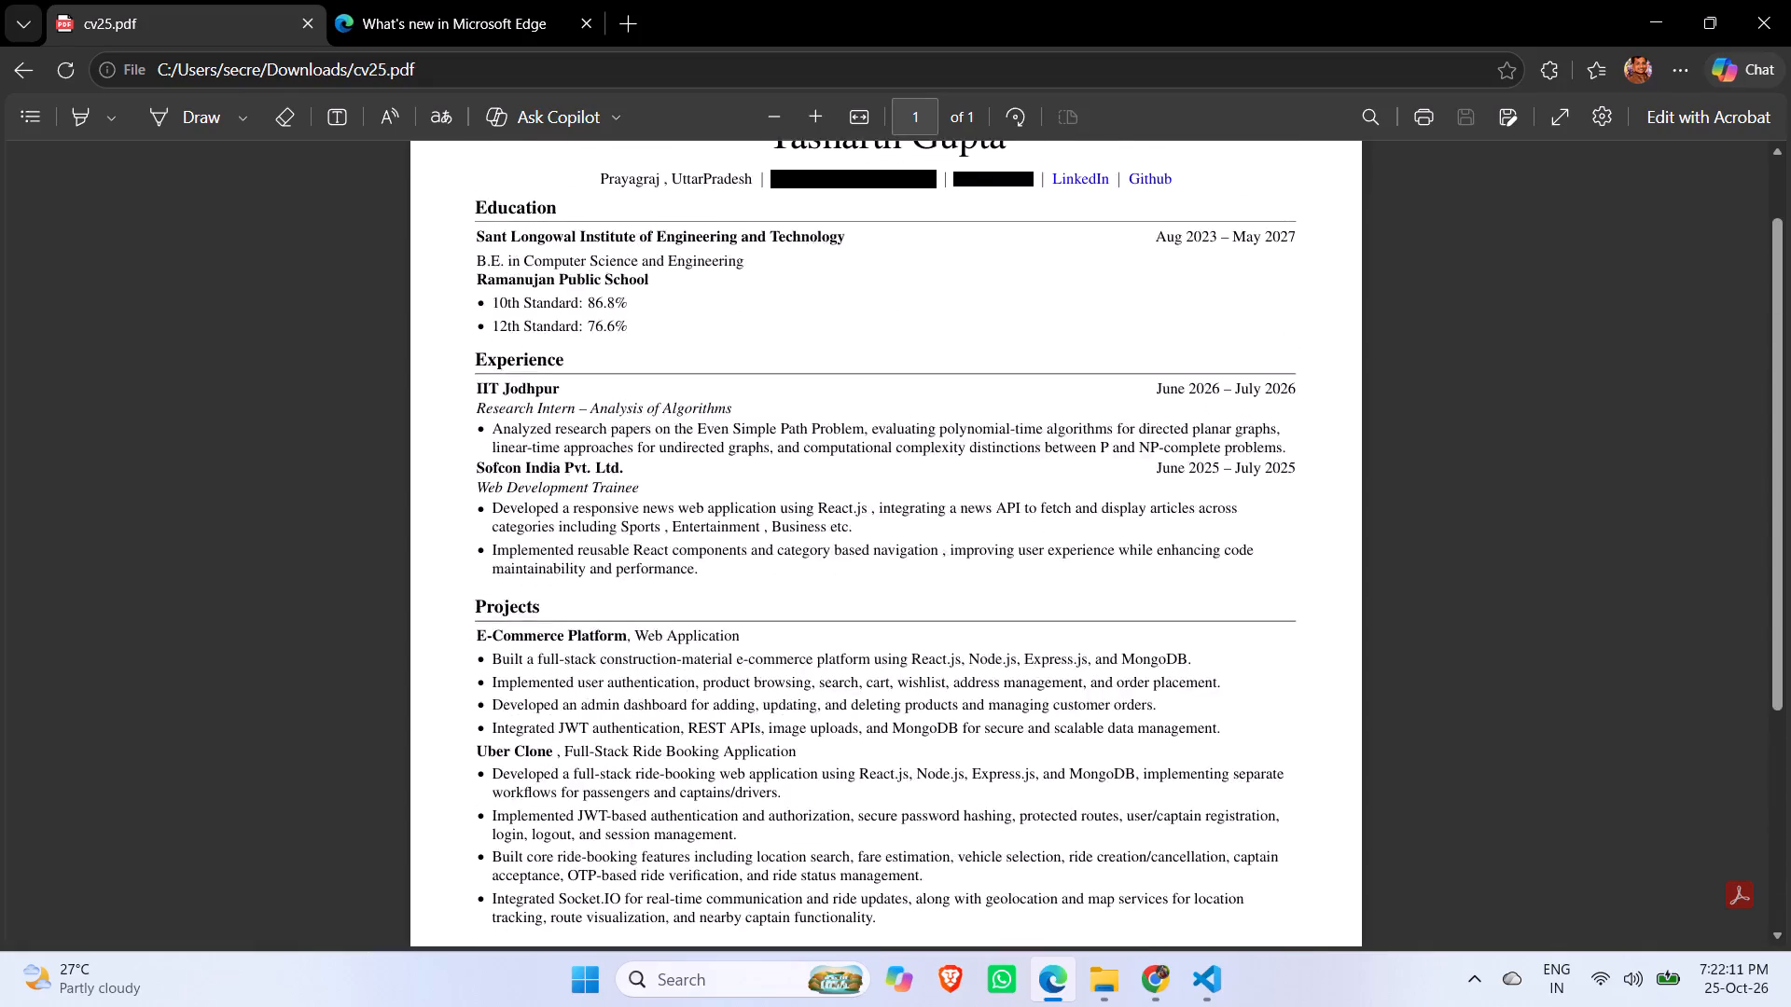
scroll(600, 721, "up", 1)
scroll(600, 721, "down", 6)
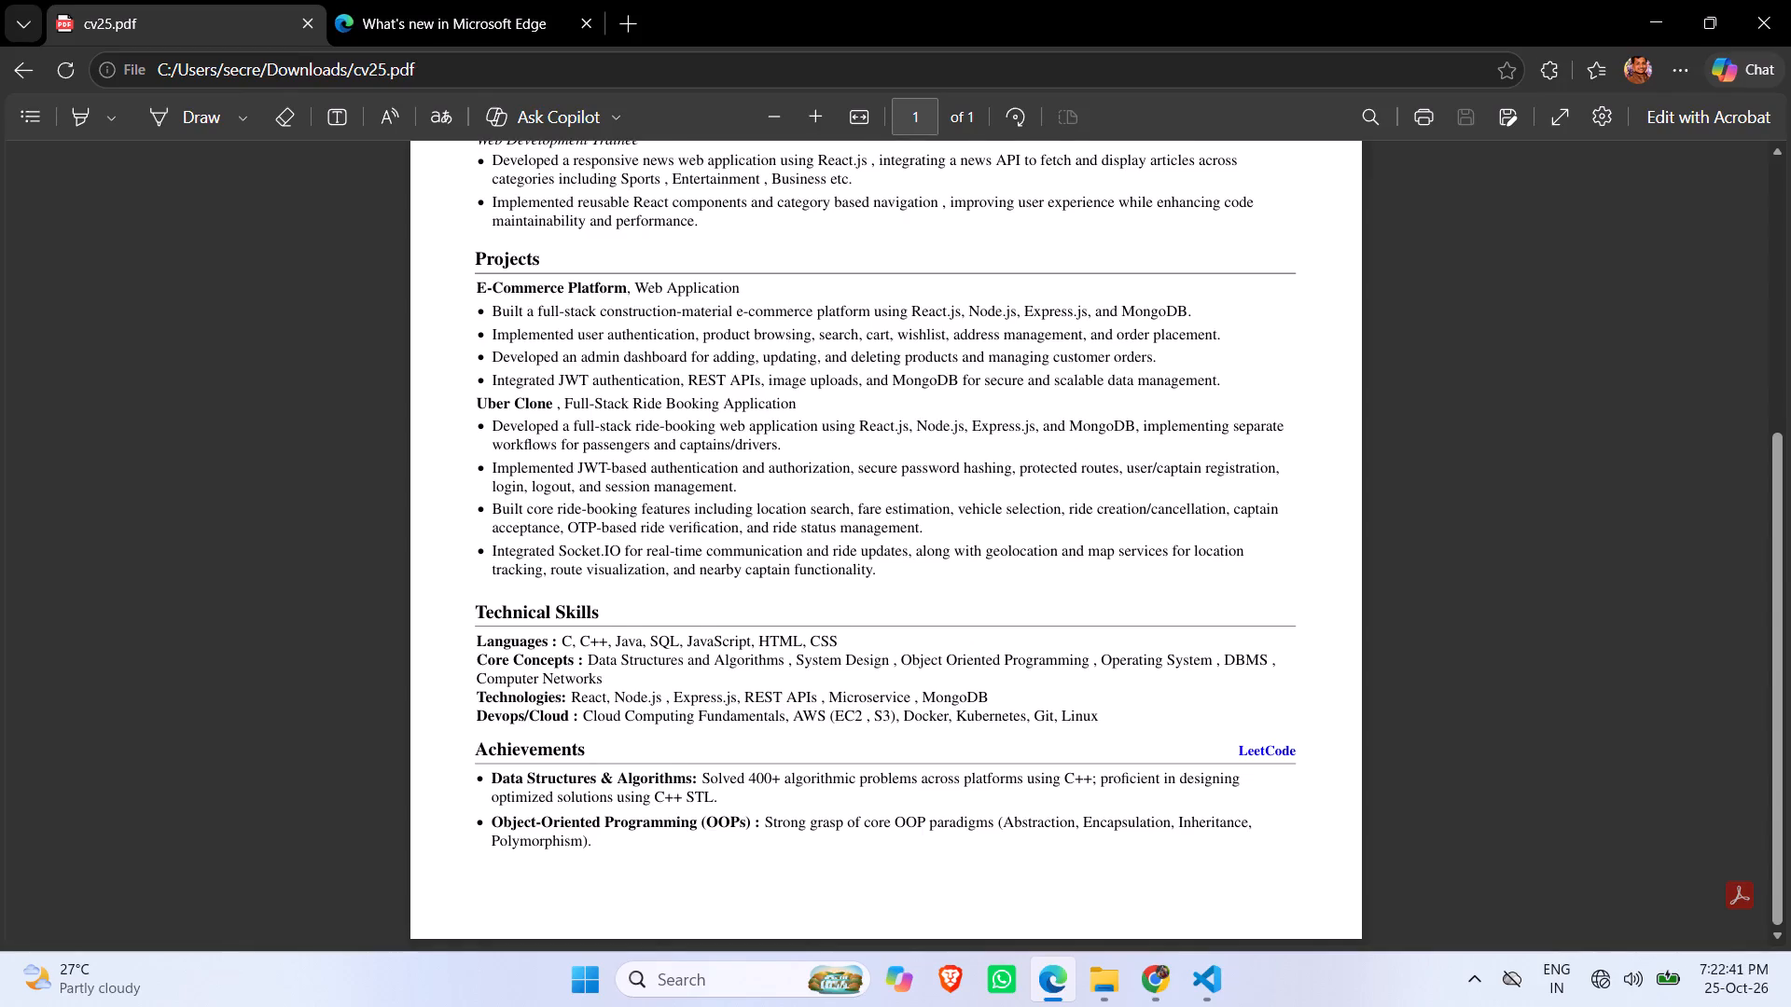
scroll(860, 312, "up", 7)
scroll(860, 312, "down", 13)
scroll(860, 312, "up", 6)
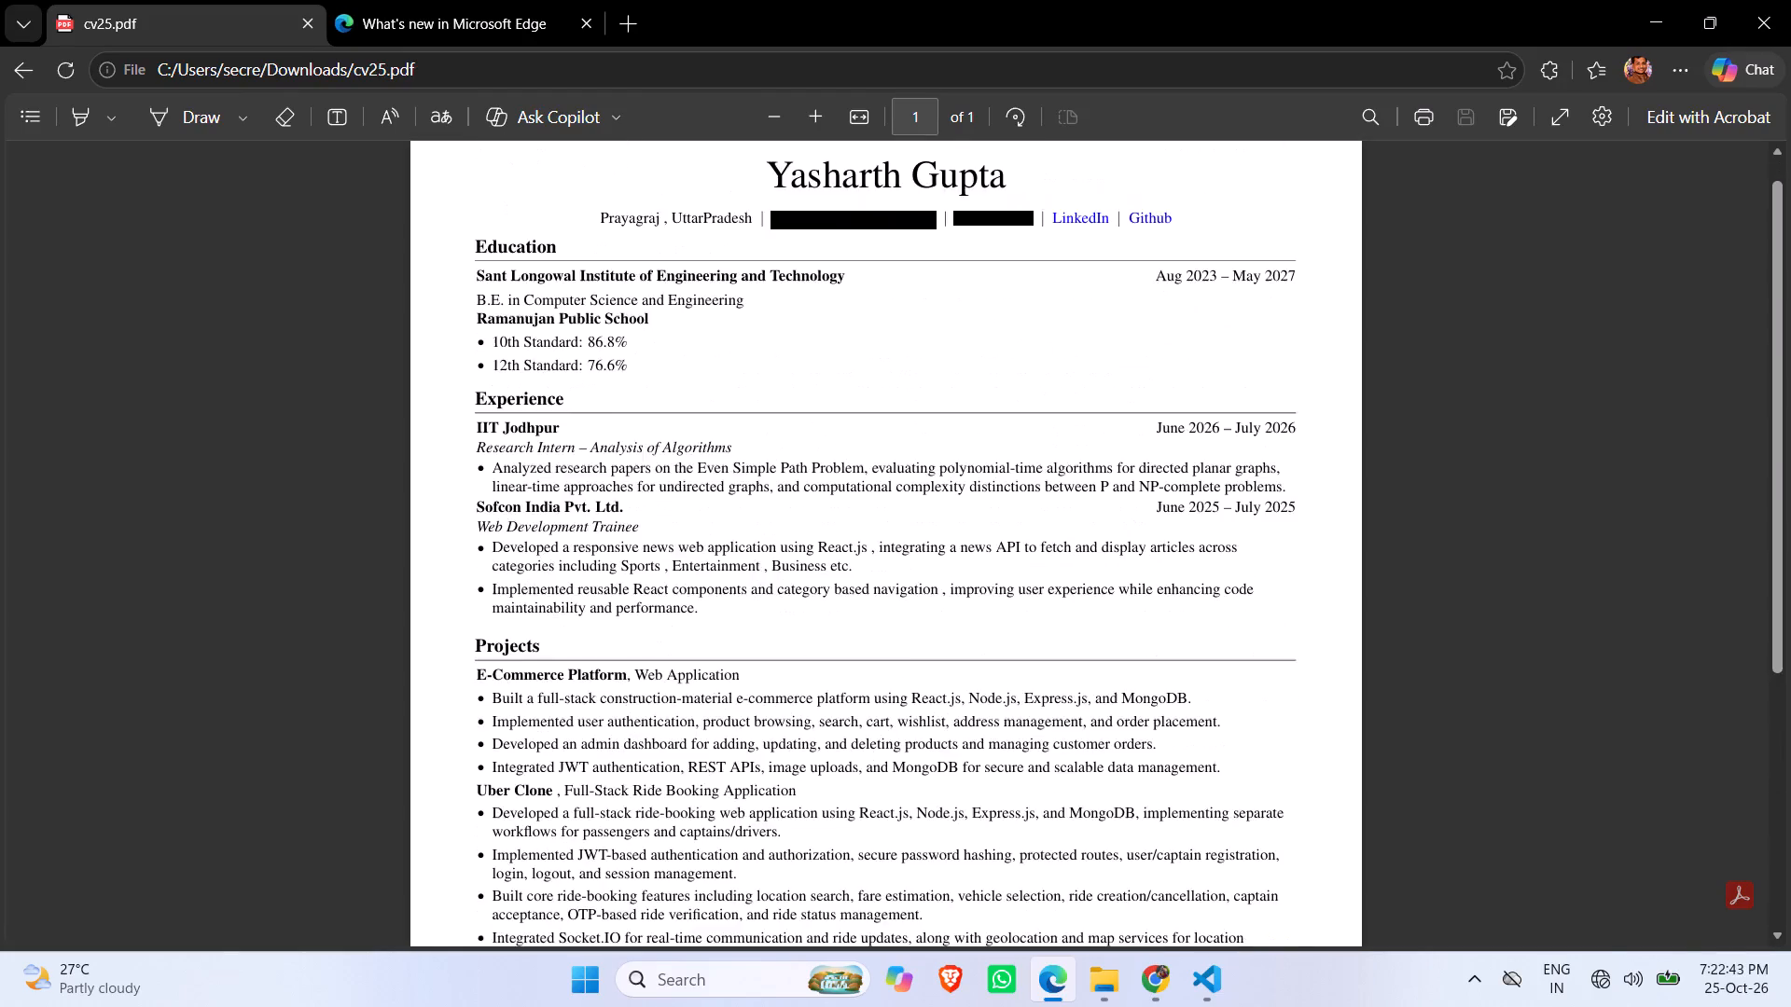
scroll(860, 312, "up", 4)
scroll(860, 312, "down", 10)
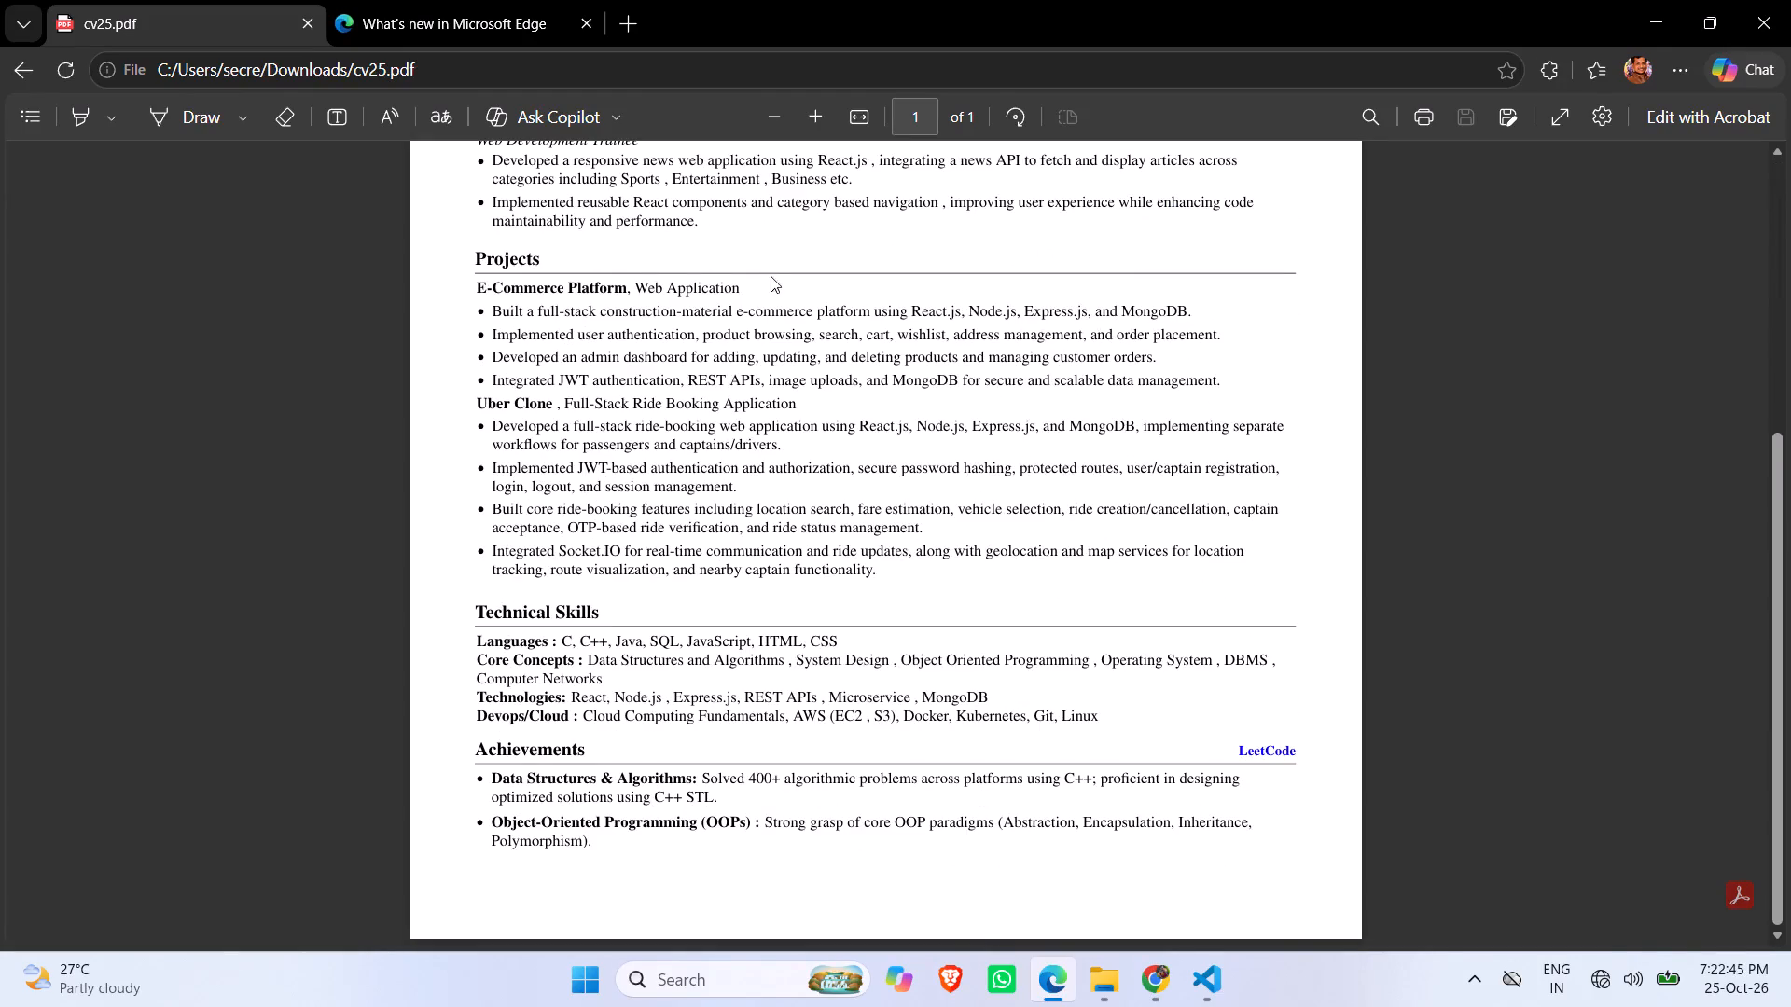
left_click_drag(478, 284, 728, 576)
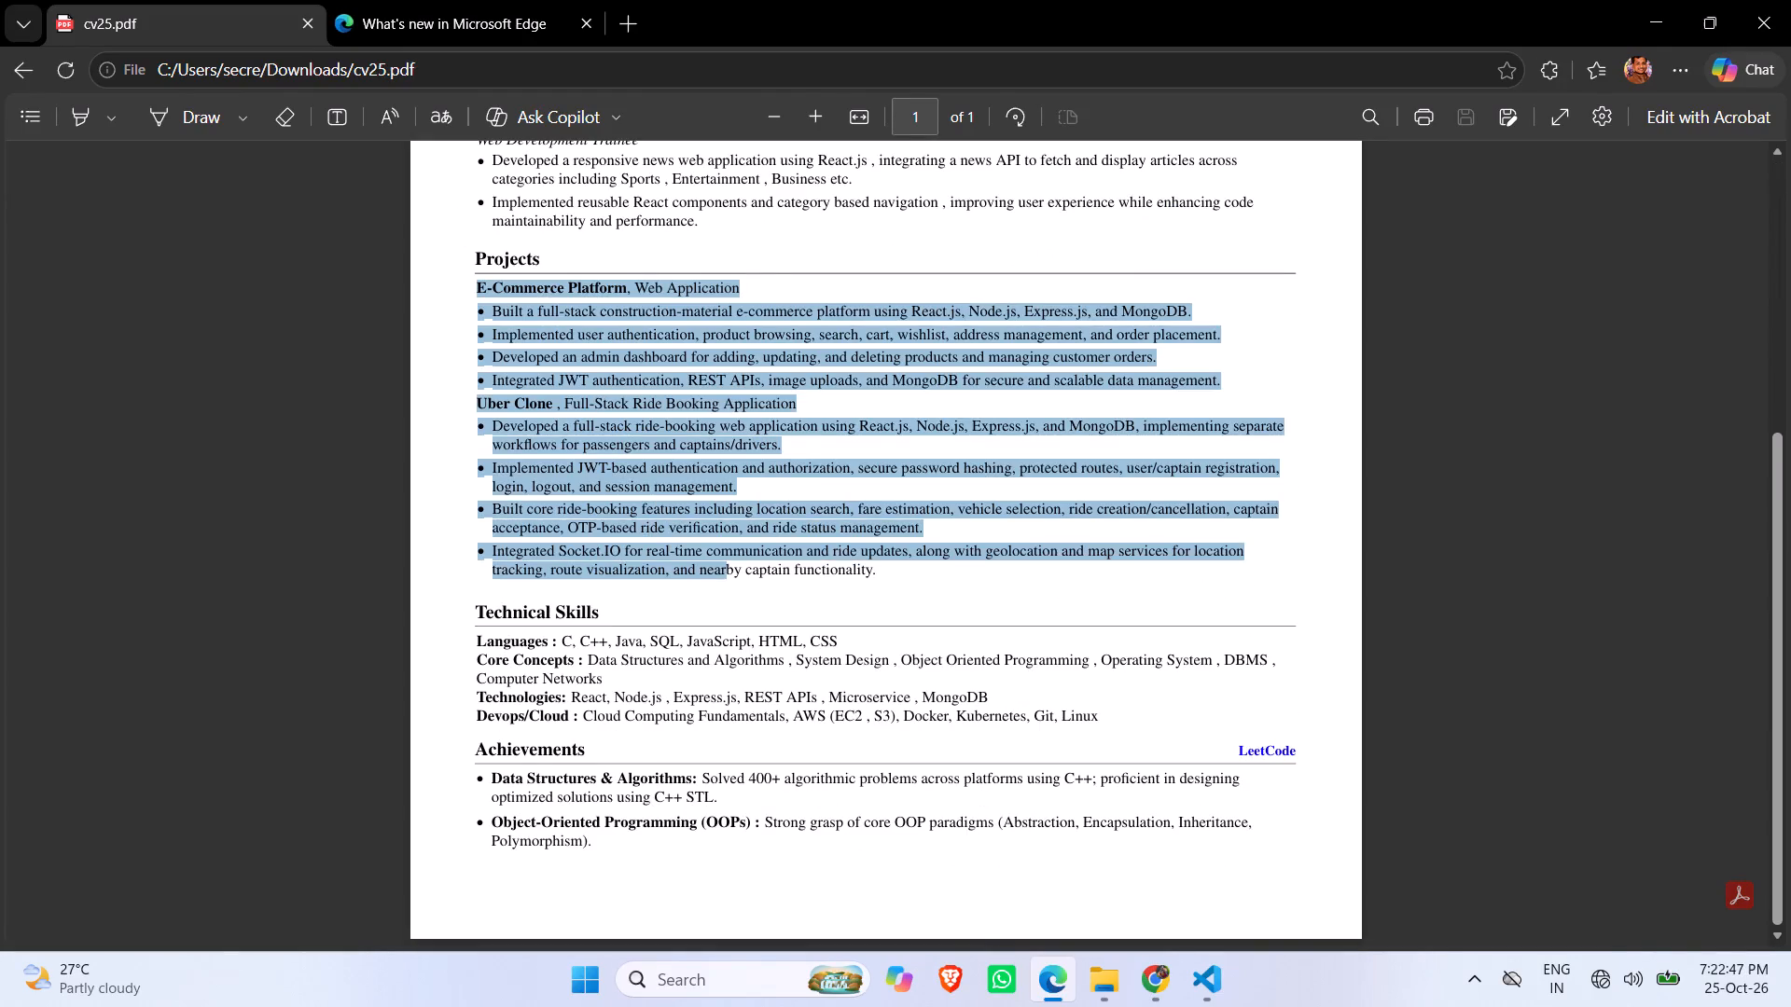
left_click_drag(728, 576, 882, 590)
left_click_drag(830, 617, 813, 629)
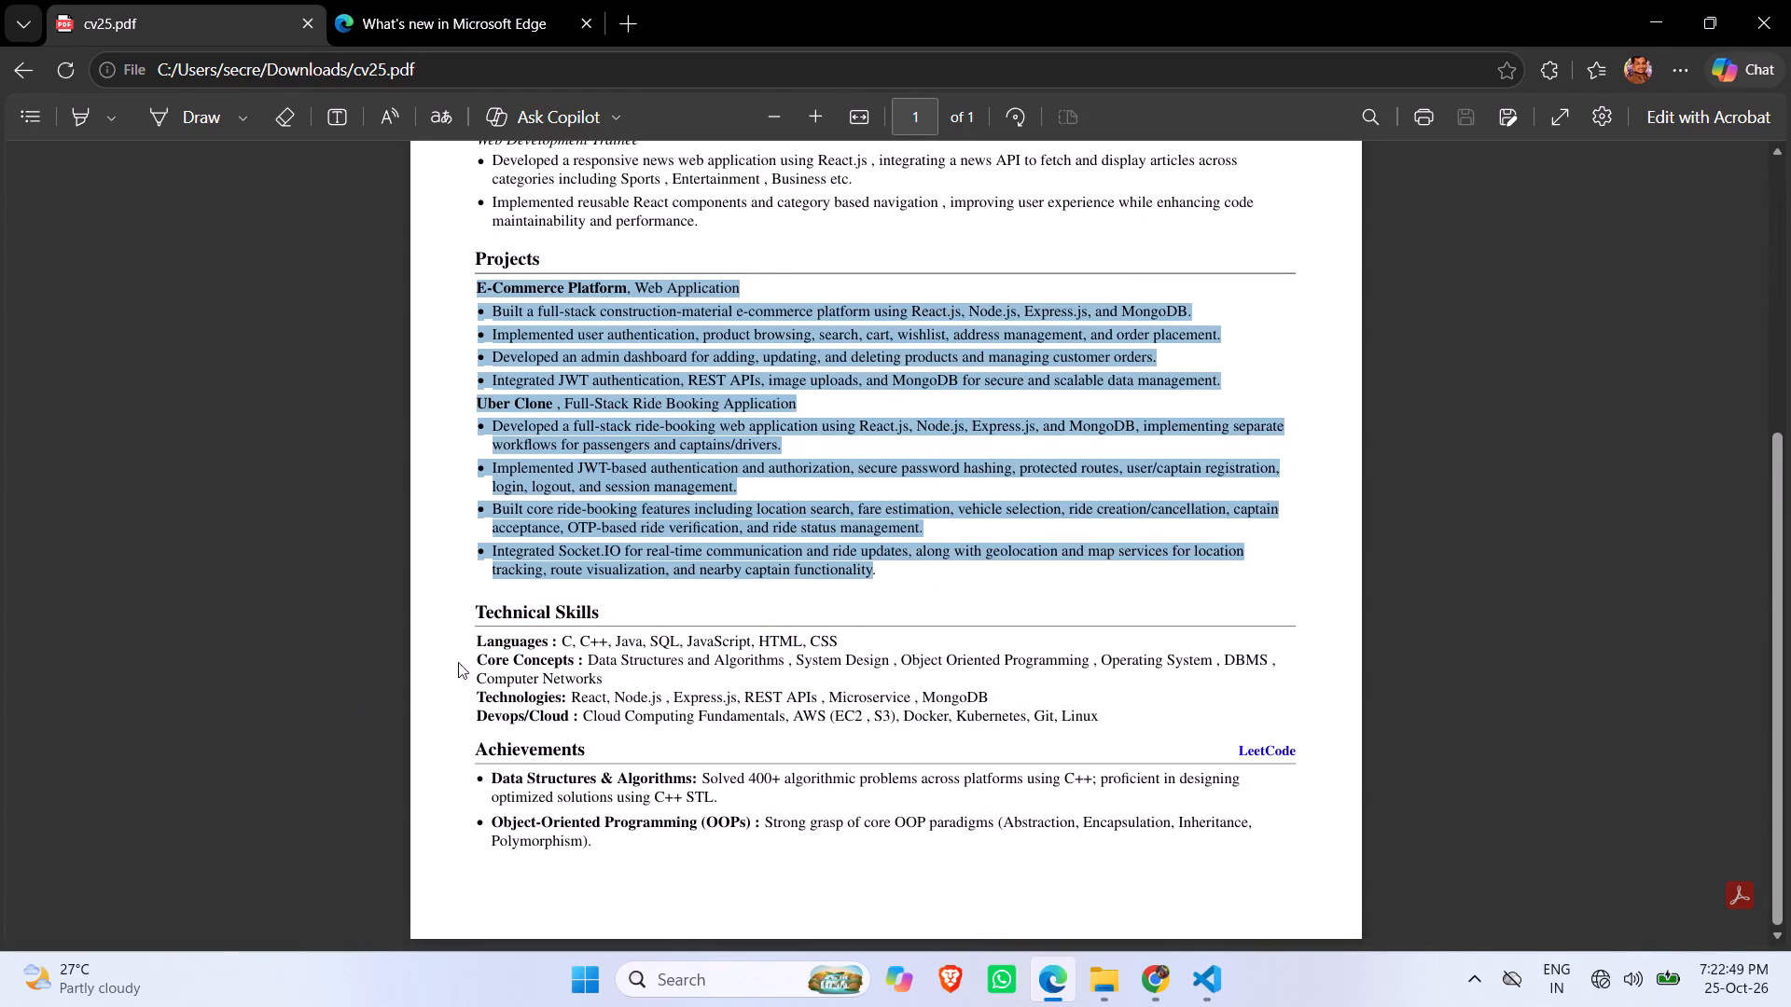
scroll(665, 691, "up", 9)
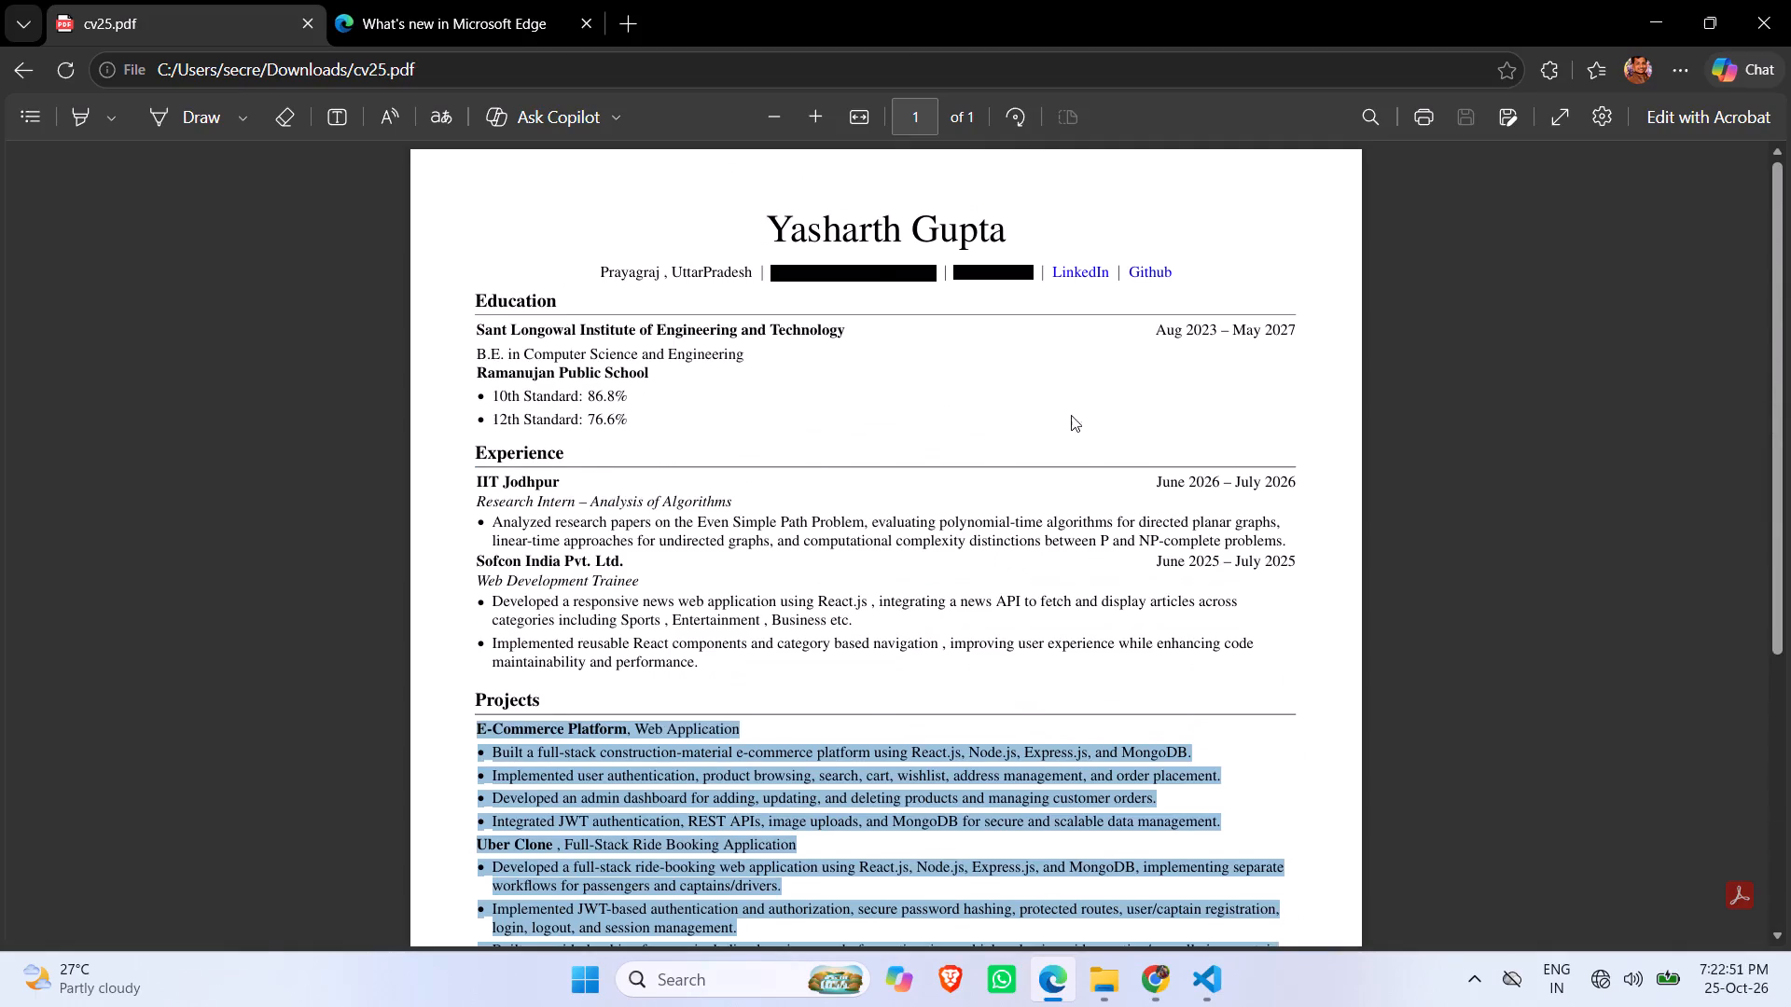
Examine the resume's Education section and the IIT Jodhpur and Sofcon India entries under Experience.
left_click(955, 390)
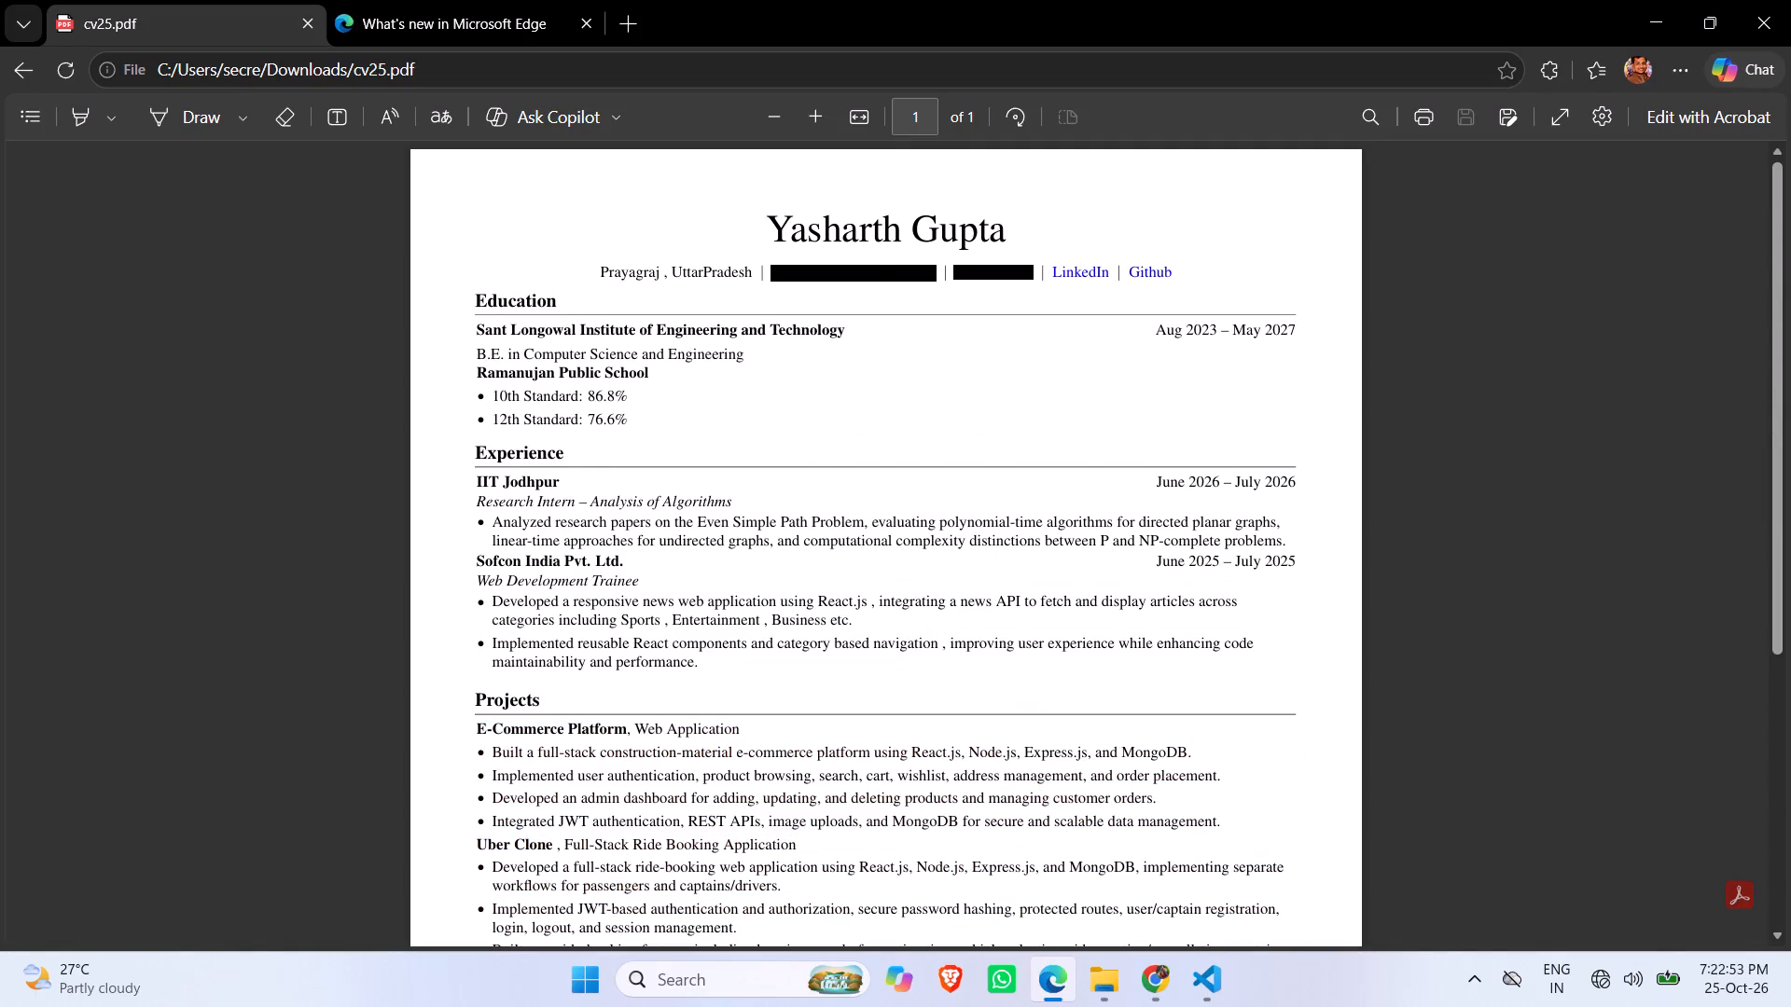
scroll(660, 509, "down", 3)
scroll(650, 498, "up", 7)
left_click_drag(479, 328, 646, 460)
left_click(658, 460)
left_click_drag(483, 497, 723, 675)
left_click(693, 704)
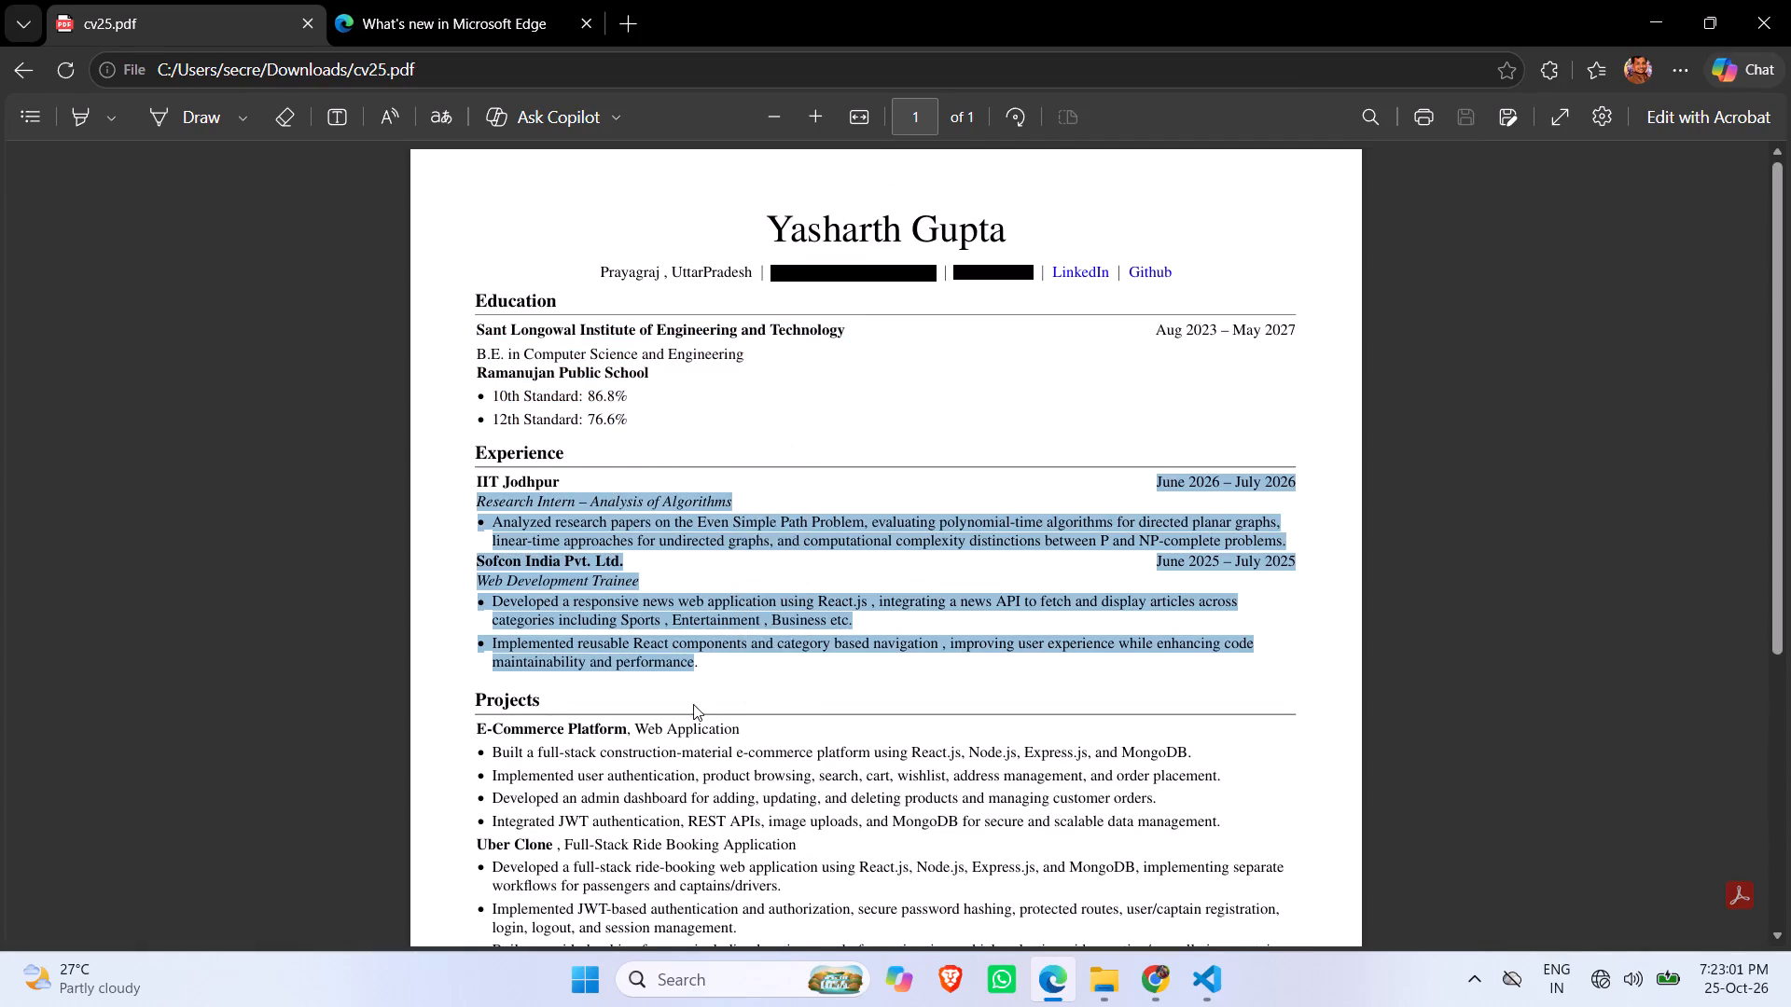
left_click_drag(451, 476, 529, 534)
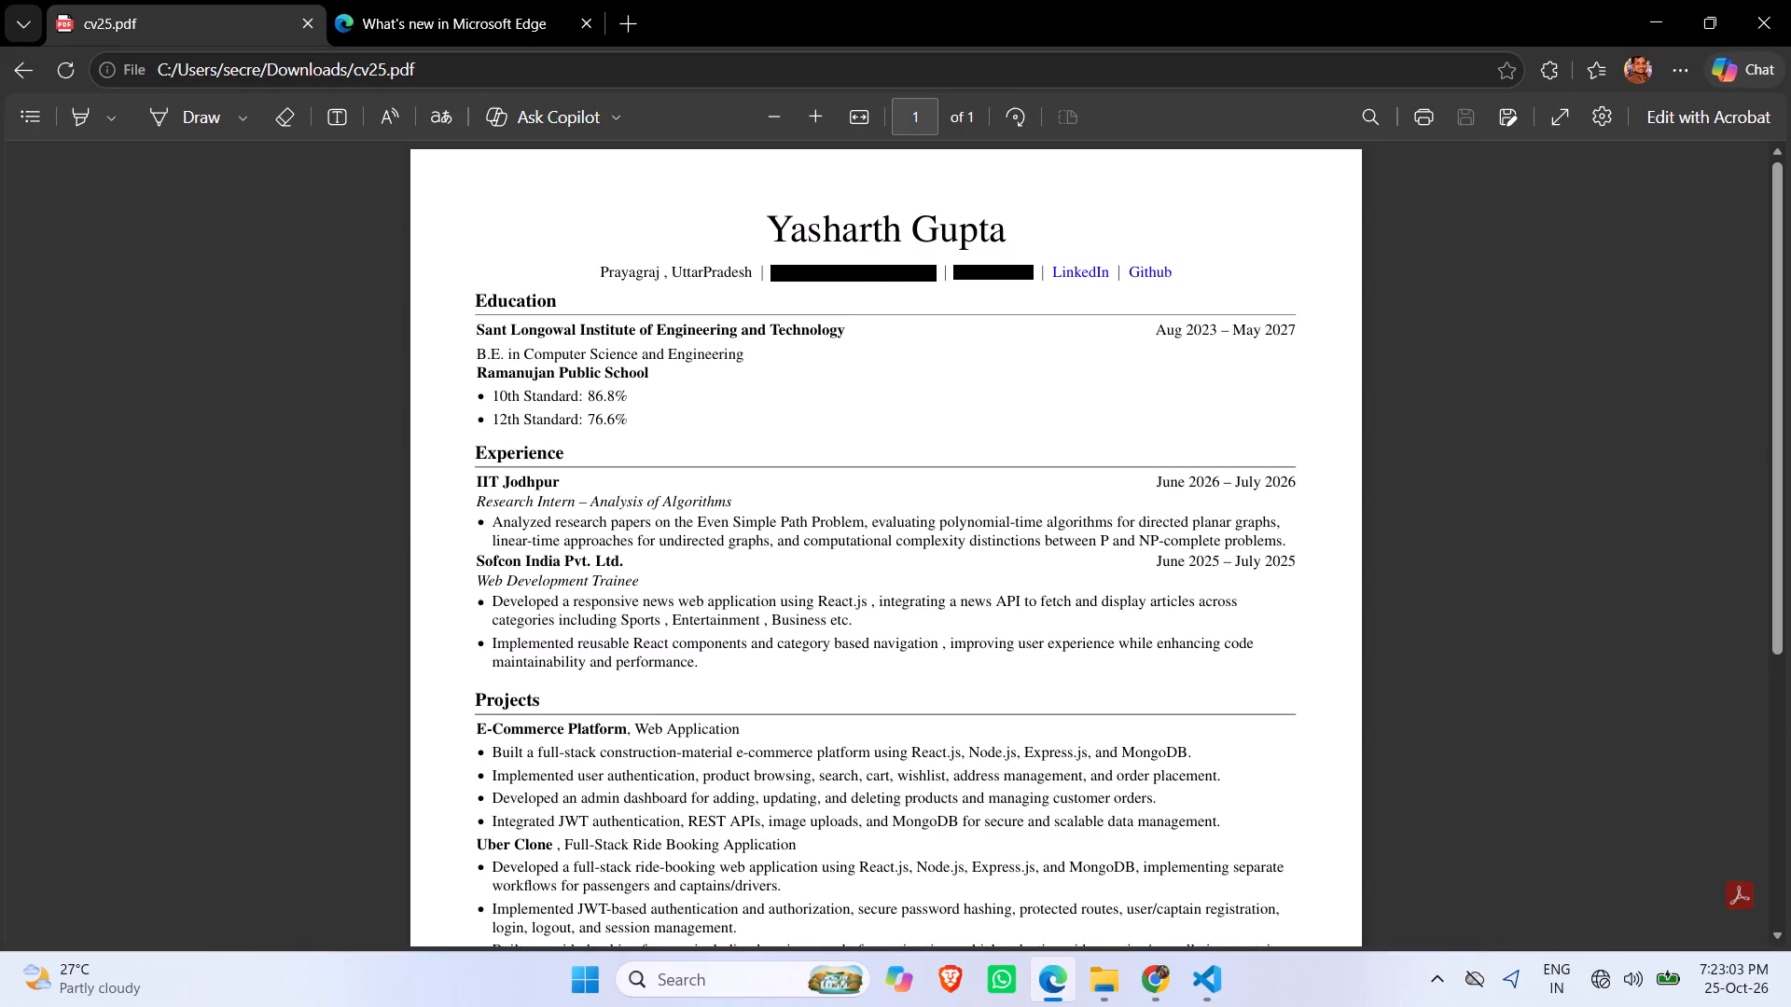
left_click_drag(529, 534, 632, 686)
left_click(626, 673)
Look over the full resume once more, ending at the Core Concepts and Technologies lines under Technical Skills.
scroll(570, 634, "down", 2)
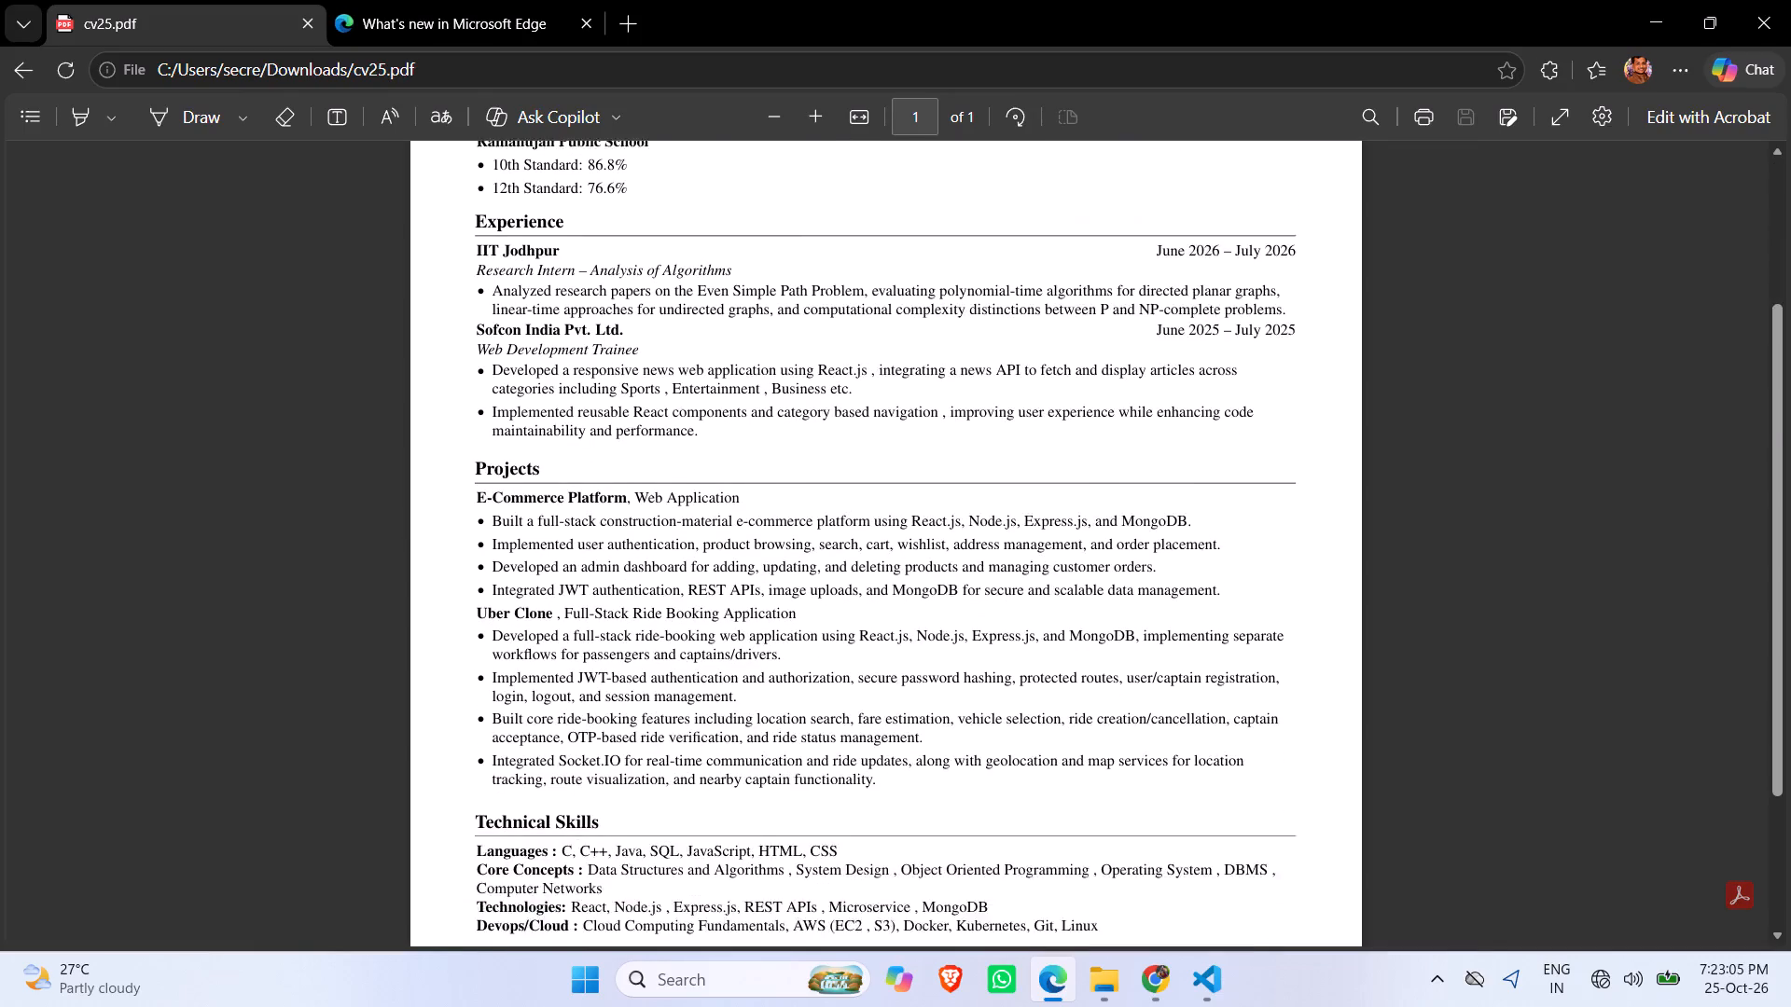
scroll(570, 634, "down", 6)
scroll(570, 634, "up", 8)
scroll(738, 575, "down", 3)
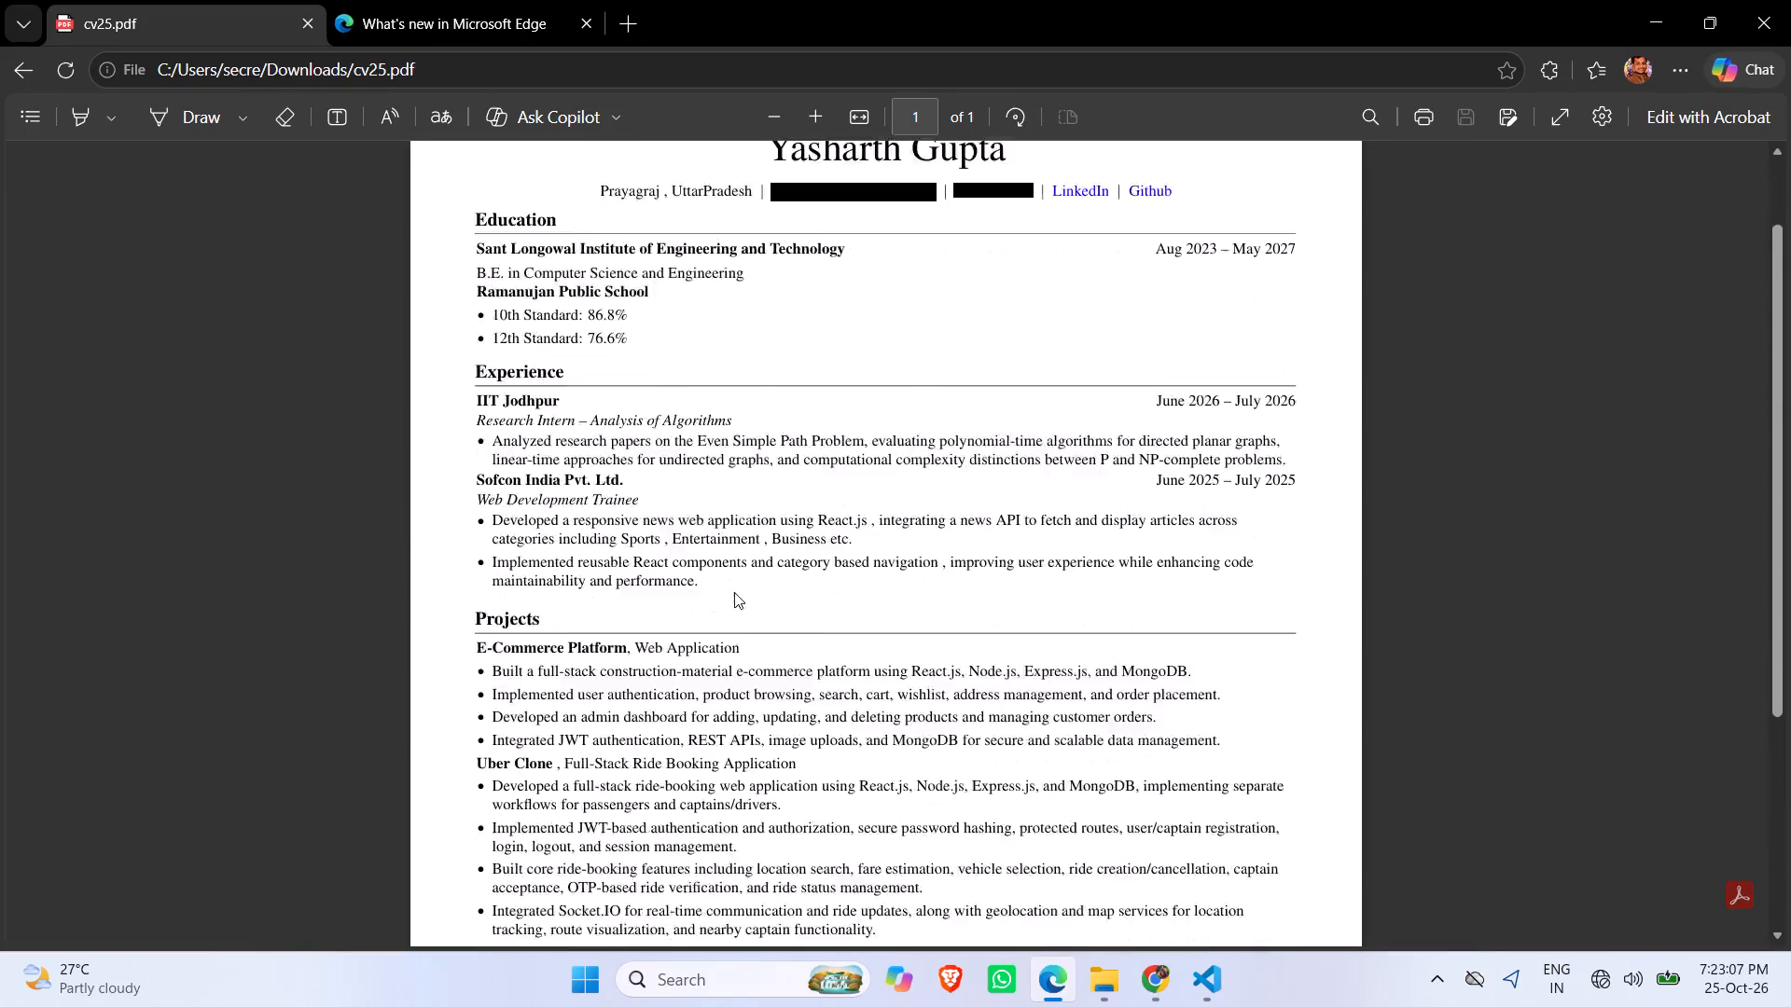
scroll(734, 592, "down", 8)
scroll(715, 593, "up", 10)
scroll(653, 557, "down", 6)
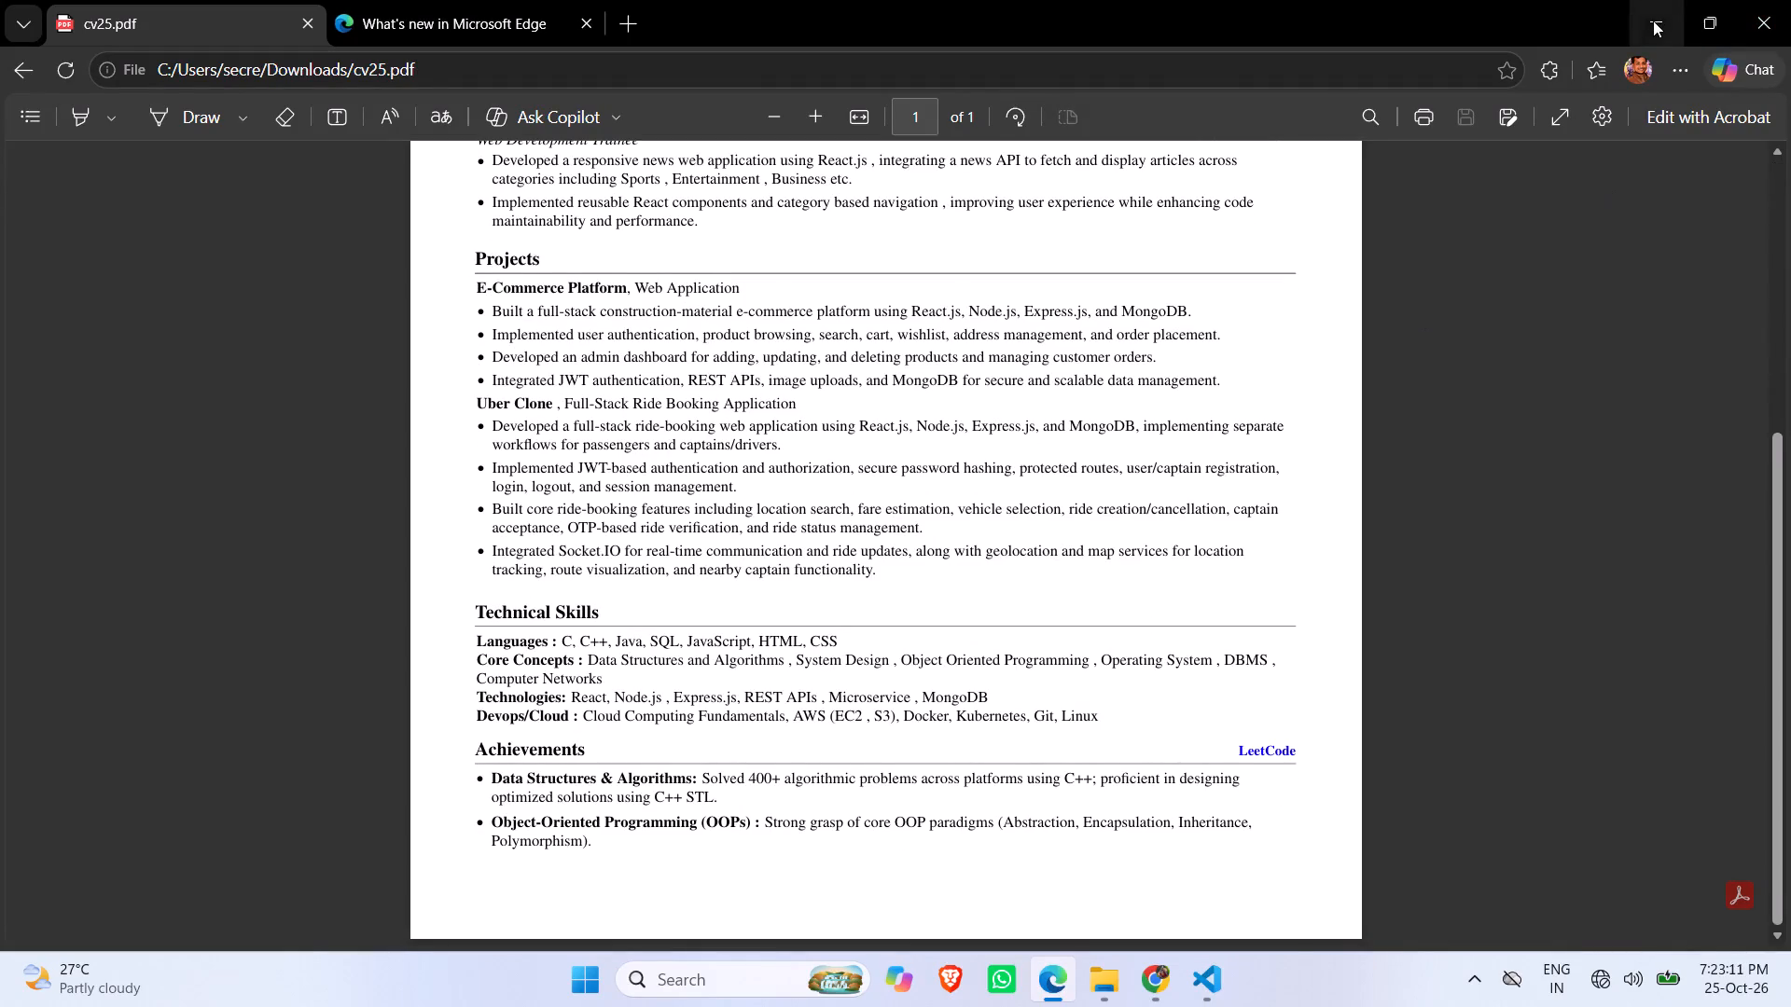
scroll(1087, 435, "up", 10)
scroll(1110, 421, "down", 5)
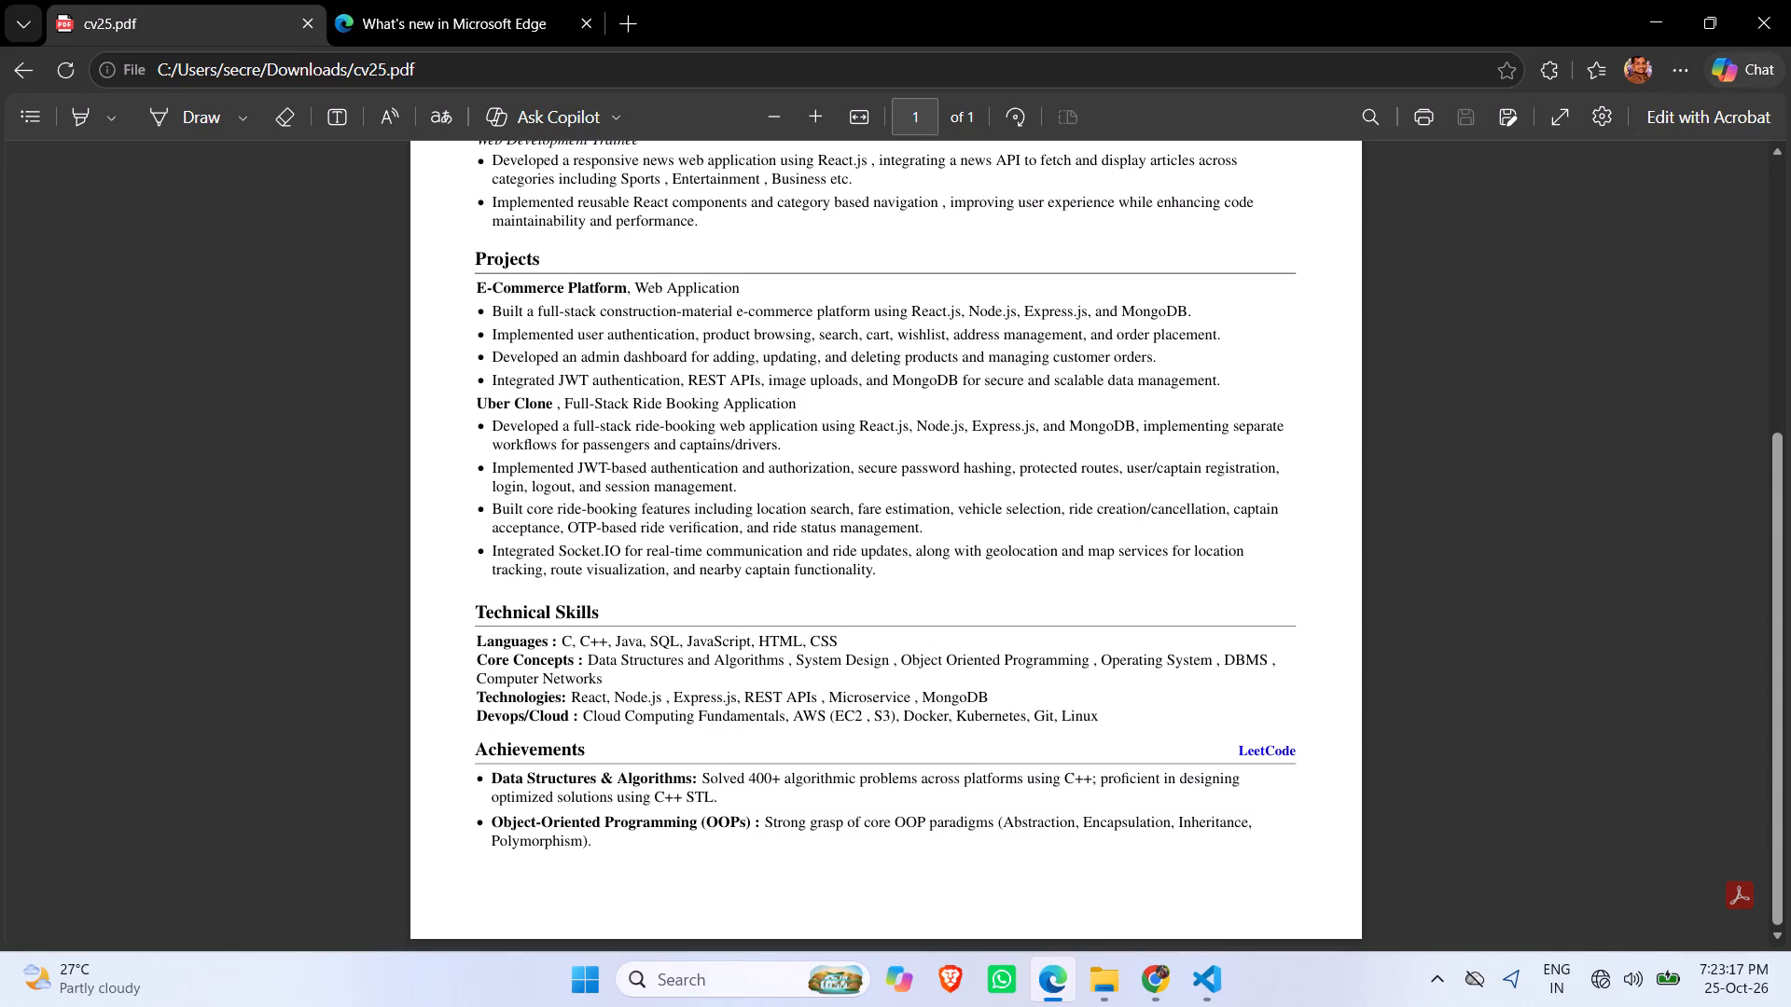
left_click_drag(470, 683, 474, 688)
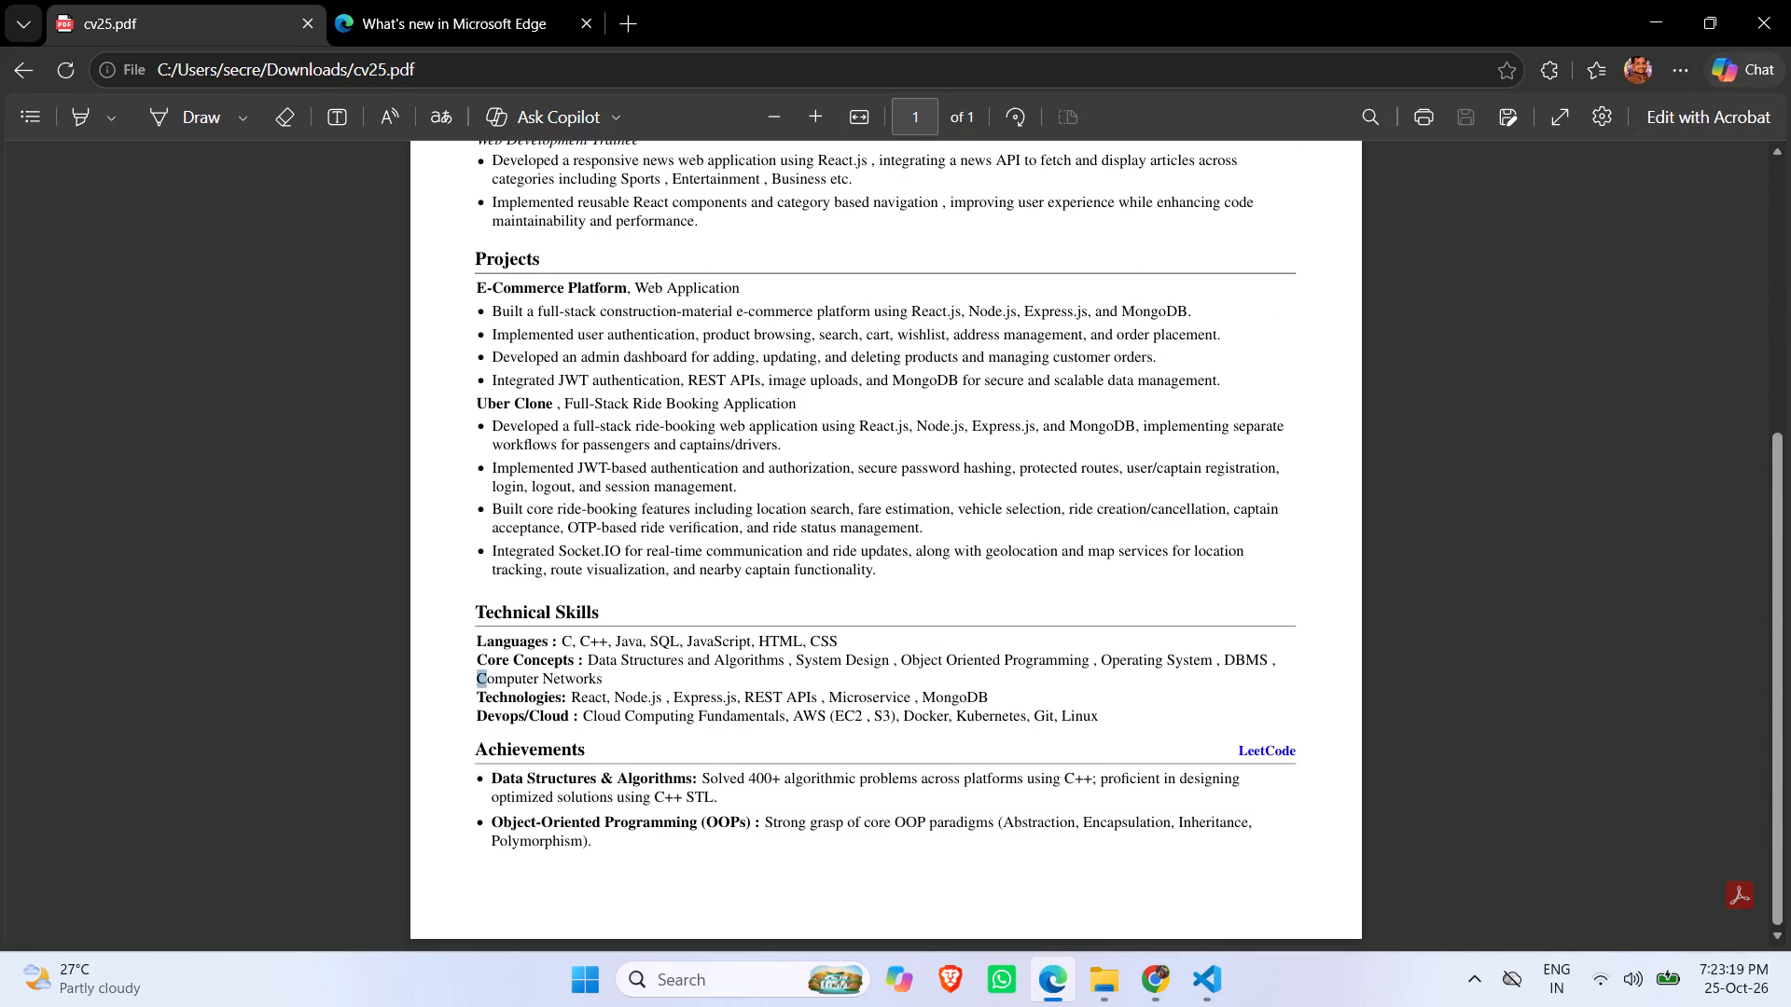
left_click_drag(474, 688, 548, 697)
left_click(853, 729)
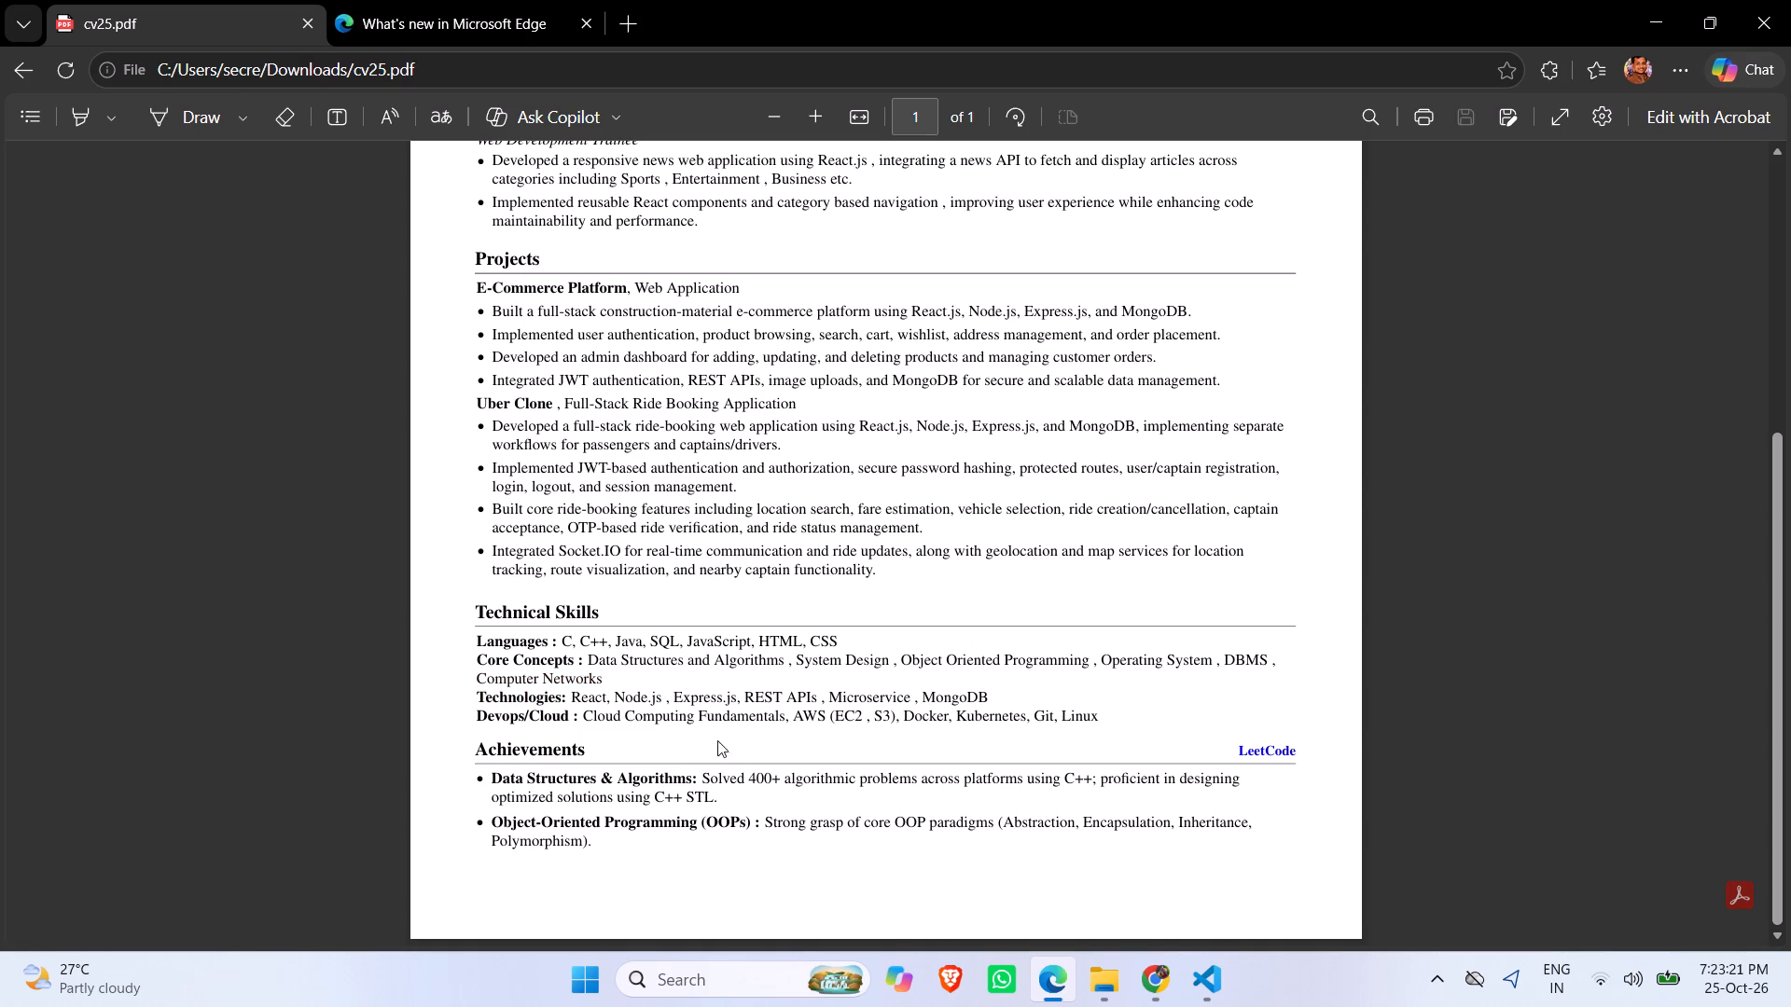
Minimize the PDF window and the other open windows to reach the desktop.
left_click(1666, 15)
triple_click(1666, 10)
left_click(1666, 10)
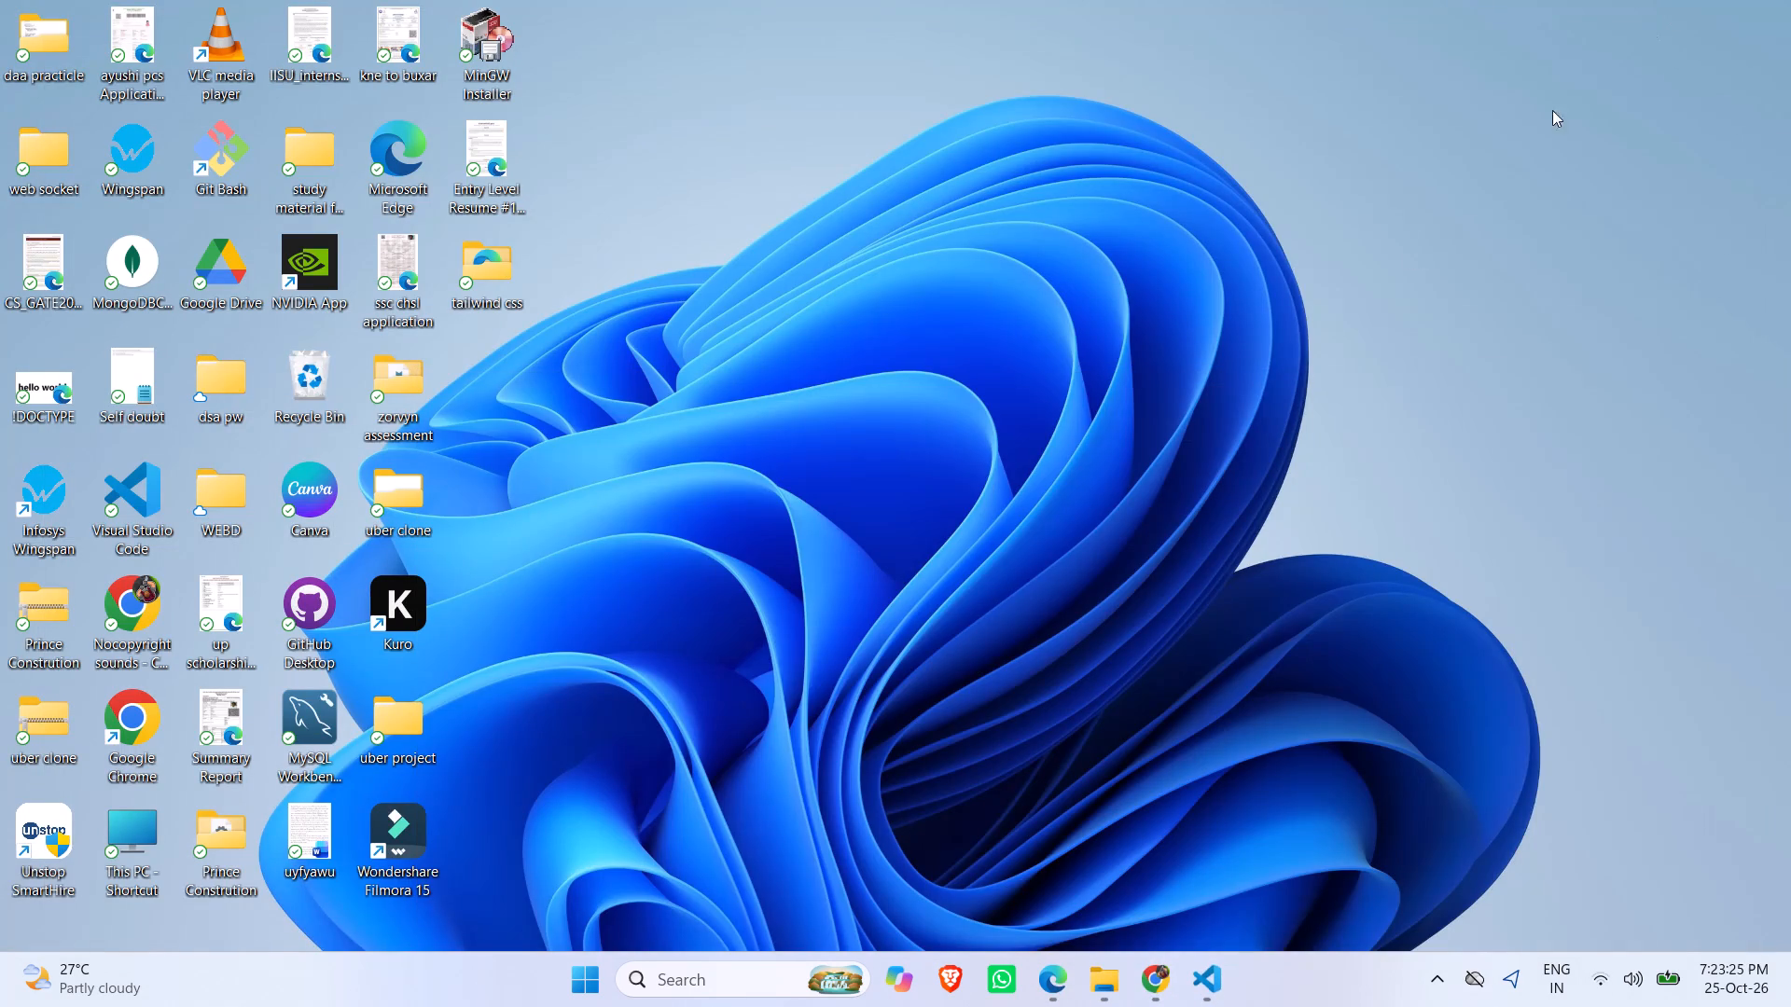
Put the computer to sleep.
left_click(567, 970)
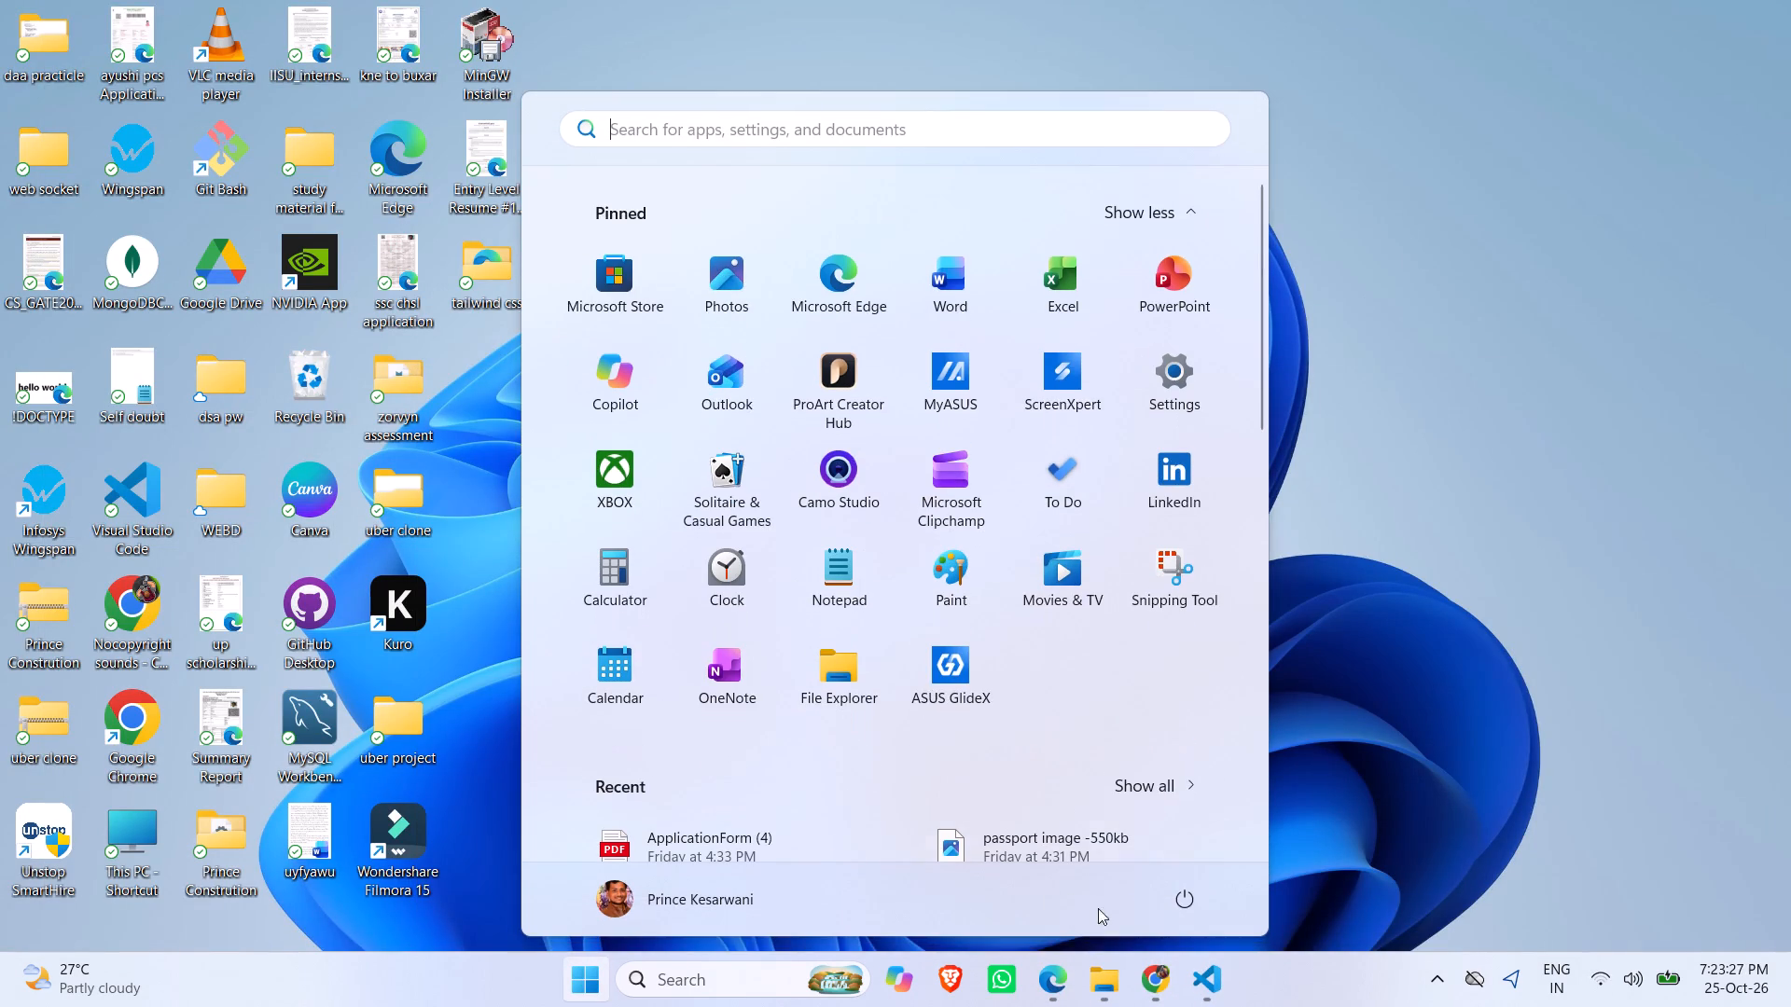
left_click(1182, 896)
left_click(1188, 793)
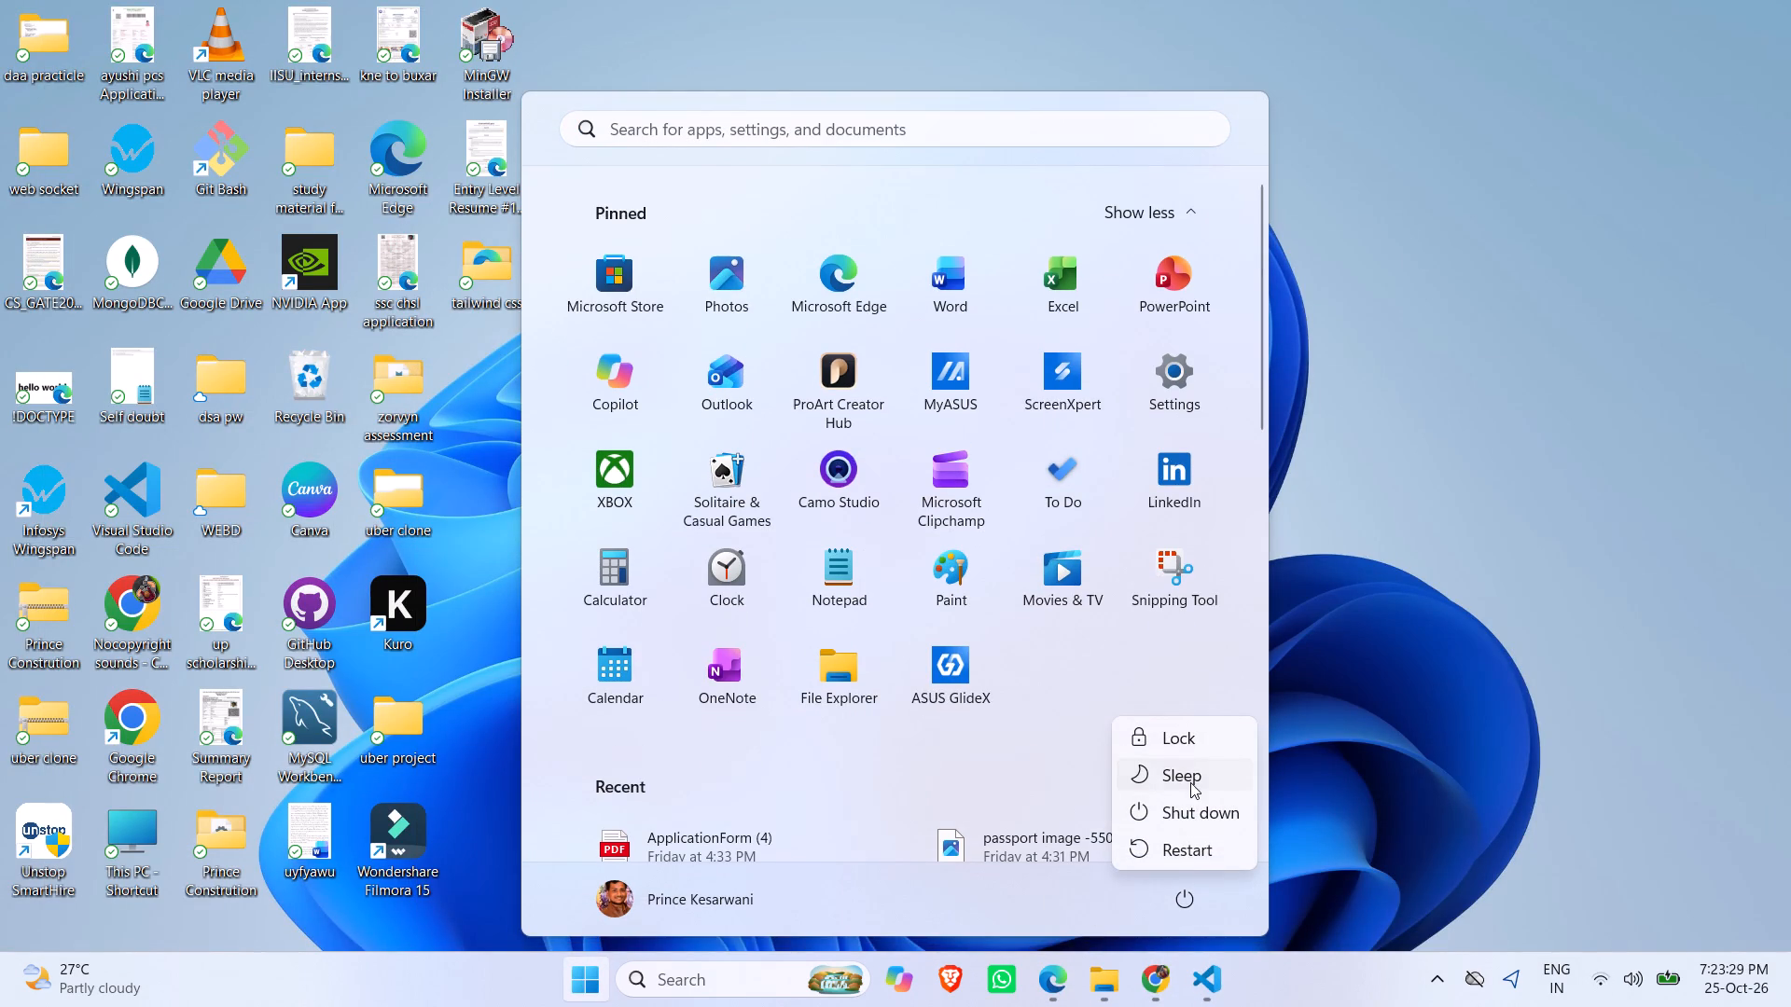